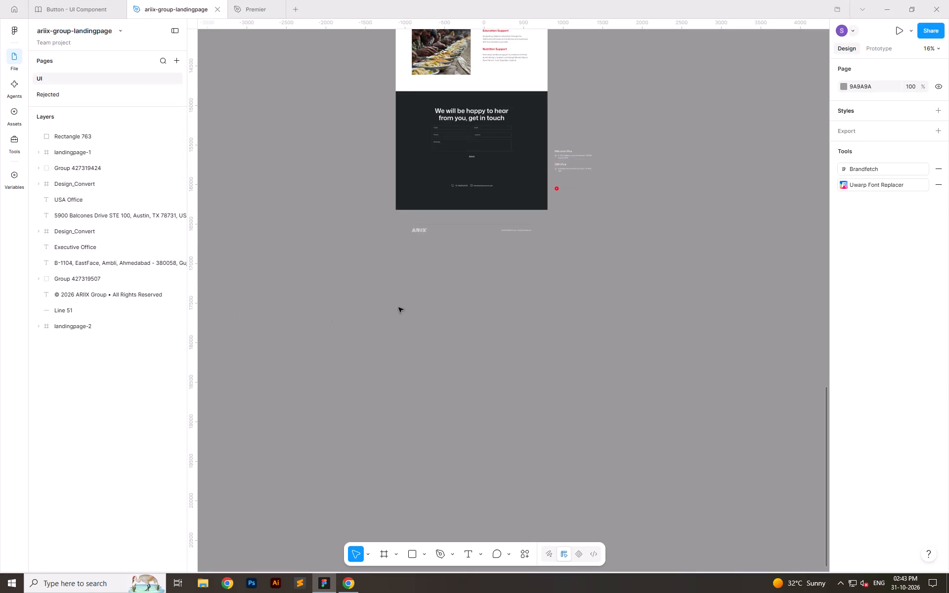
Switch to Chrome, search Google for "footer design" in a new tab and open the Footer Design gallery result.
left_click(338, 583)
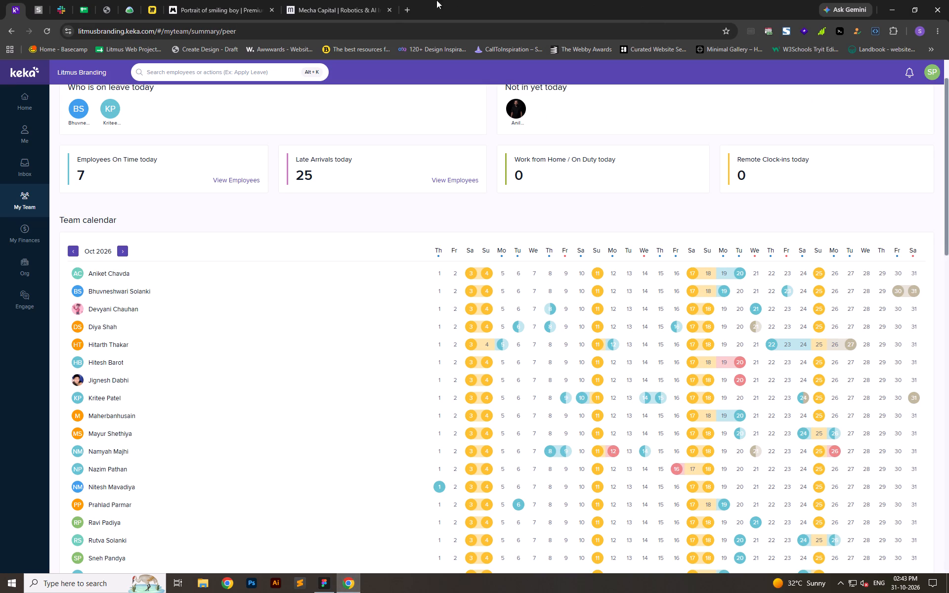
left_click(403, 0)
type("footer design")
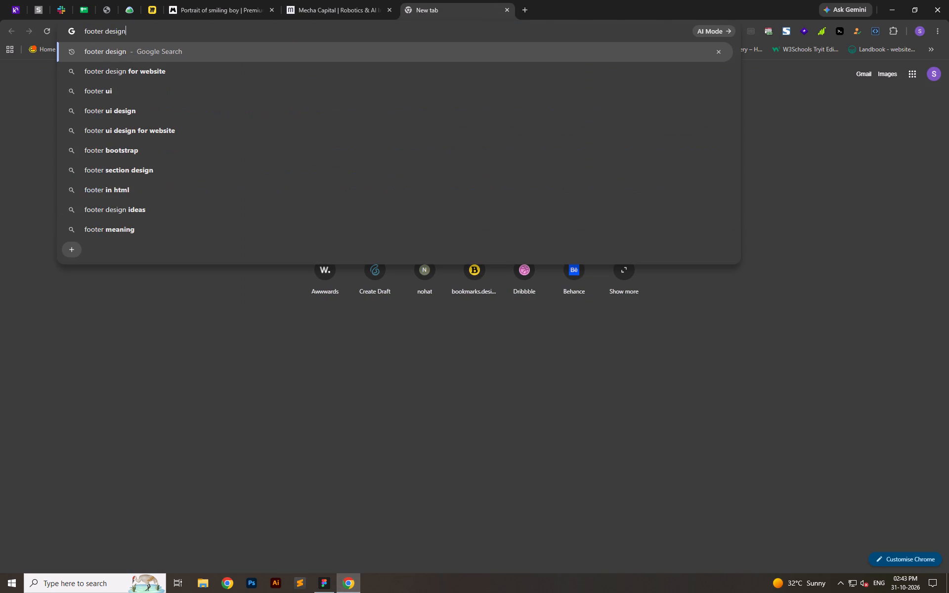
key("Return")
left_click(148, 171, "ctrl")
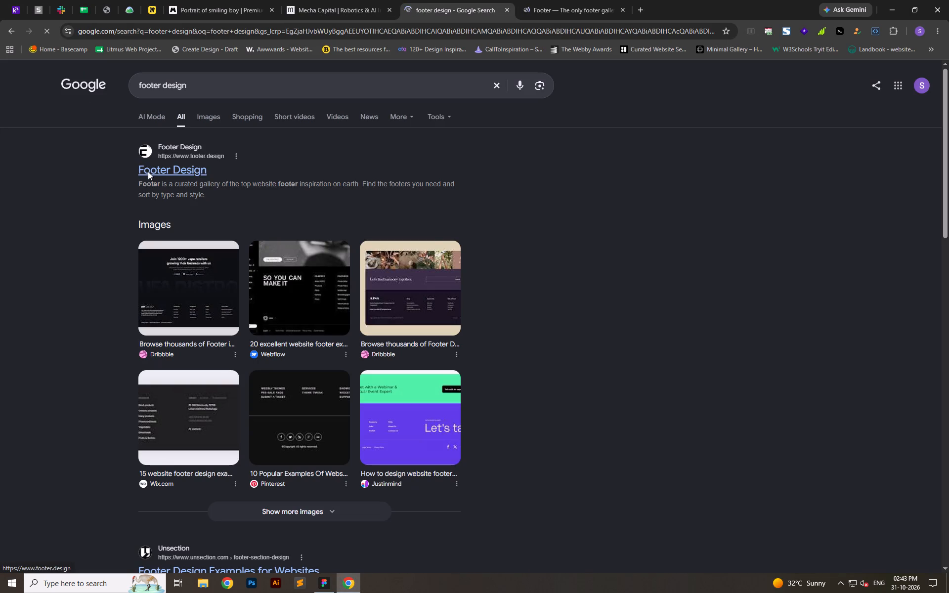
Refine the search to "footer design center" and open the Mobbin and Foolish Developer footer results in new tabs.
left_click(247, 78)
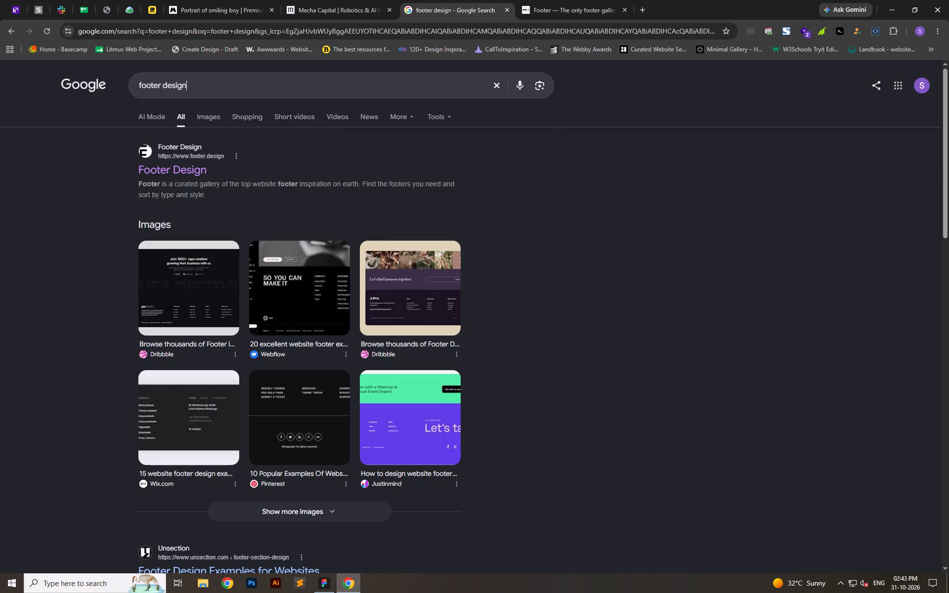
key("space")
type("center")
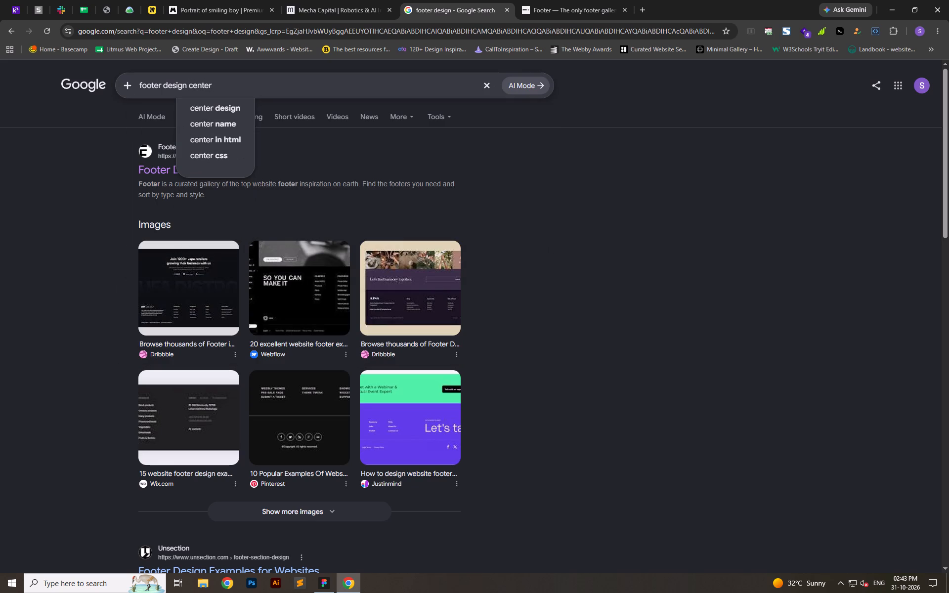
key("Return")
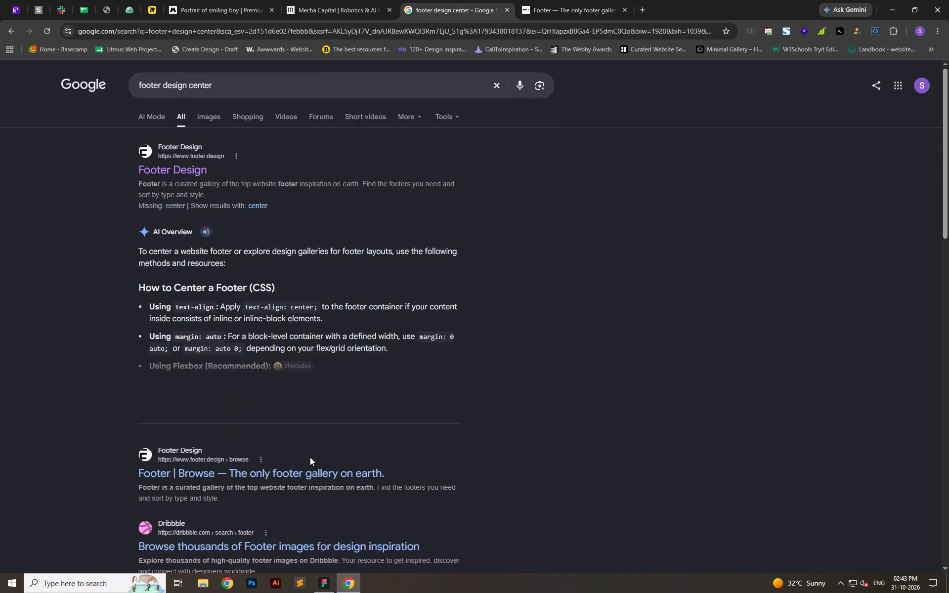
scroll(310, 459, "down", 5)
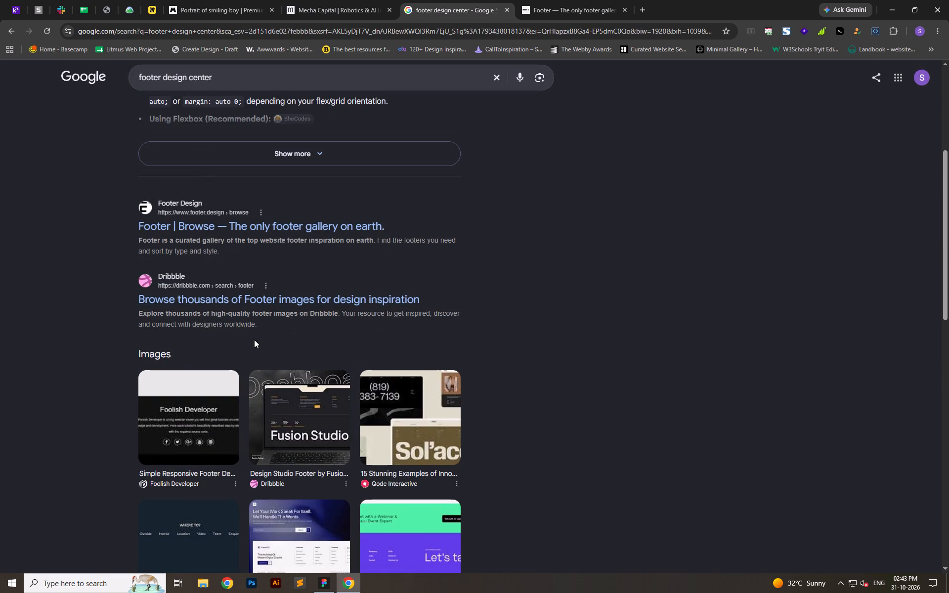
scroll(256, 446, "down", 5)
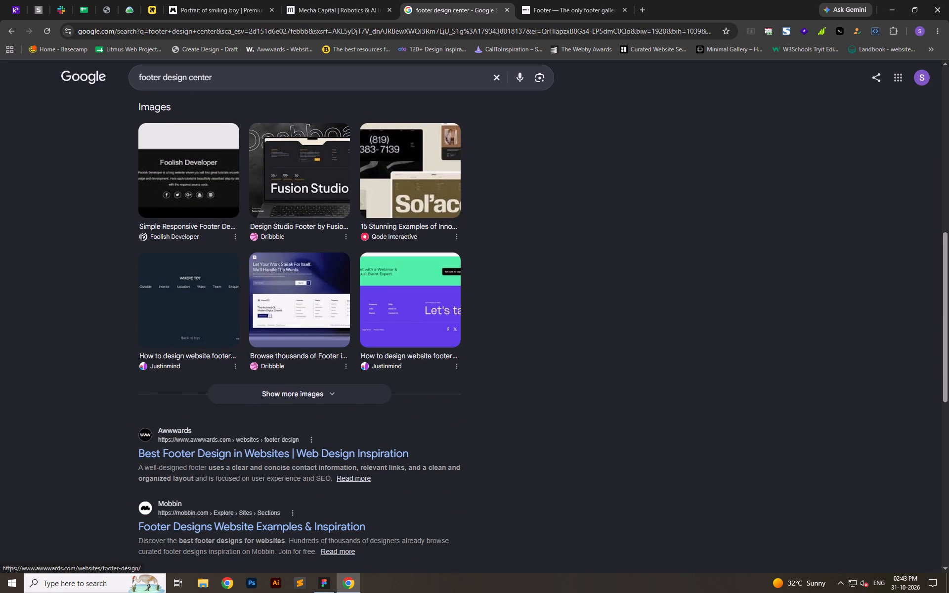
left_click(313, 523, "ctrl")
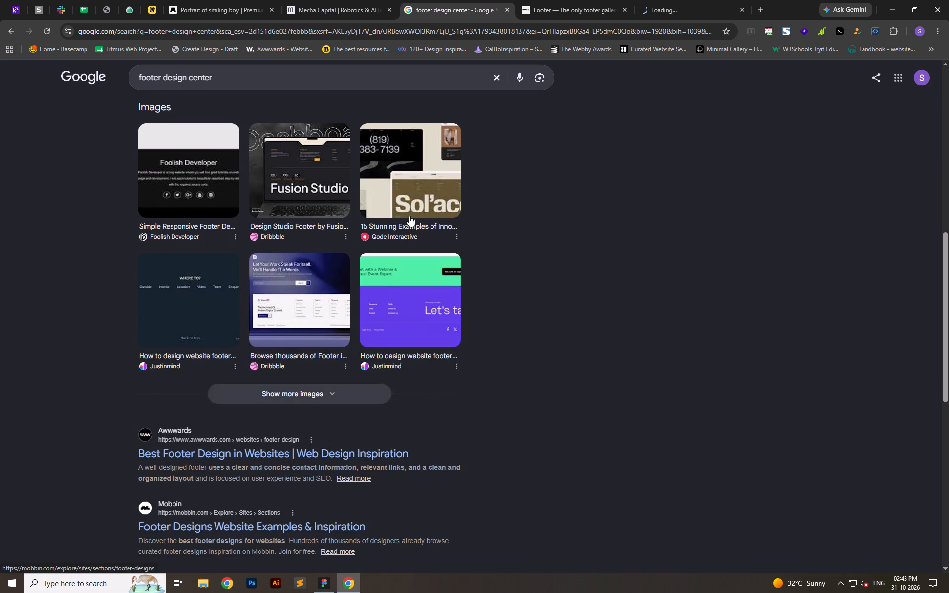
left_click(176, 223, "ctrl")
Browse the footer.design gallery, examining the footer examples for layouts that could suit the landing page.
left_click(523, 0)
scroll(645, 382, "down", 6)
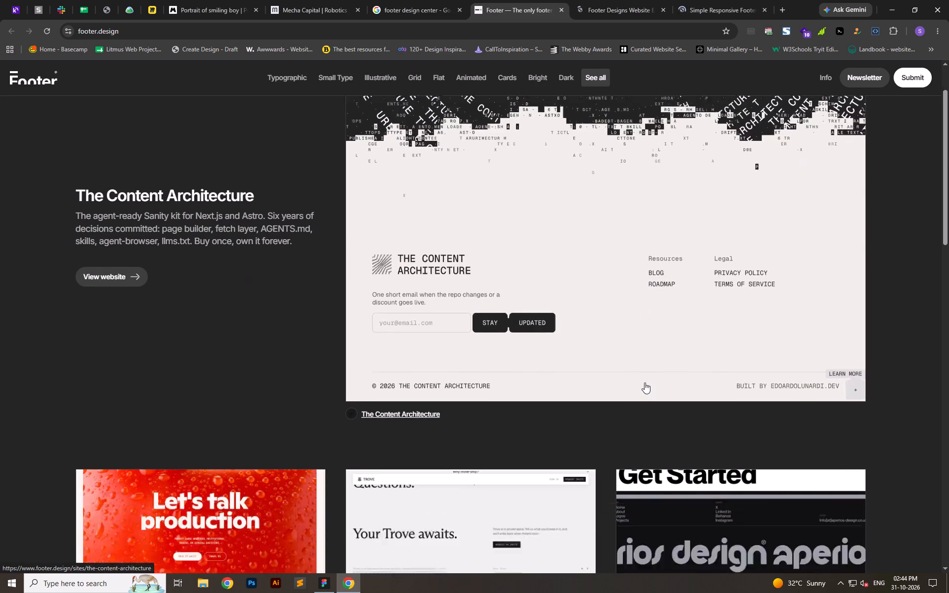
scroll(645, 382, "down", 3)
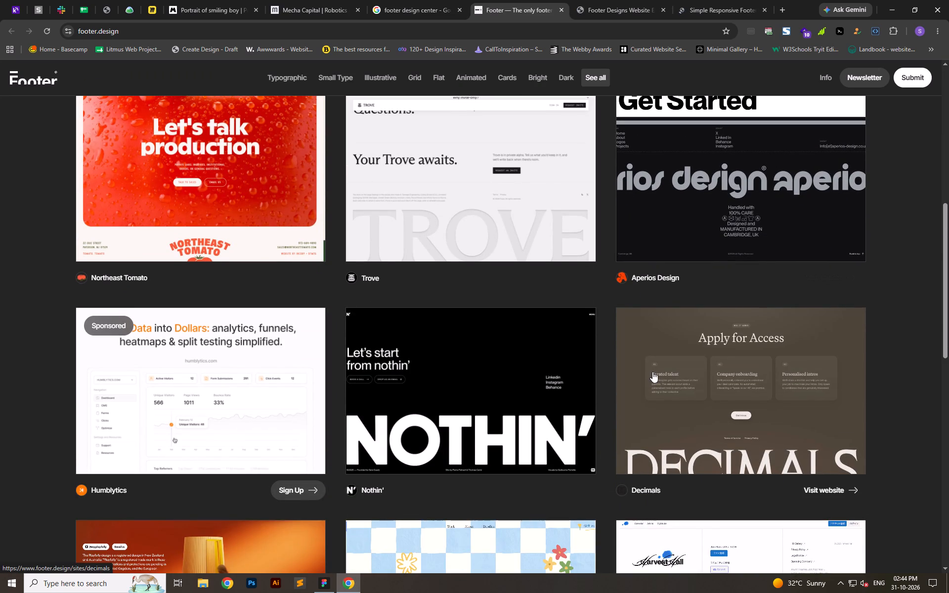
scroll(317, 466, "down", 5)
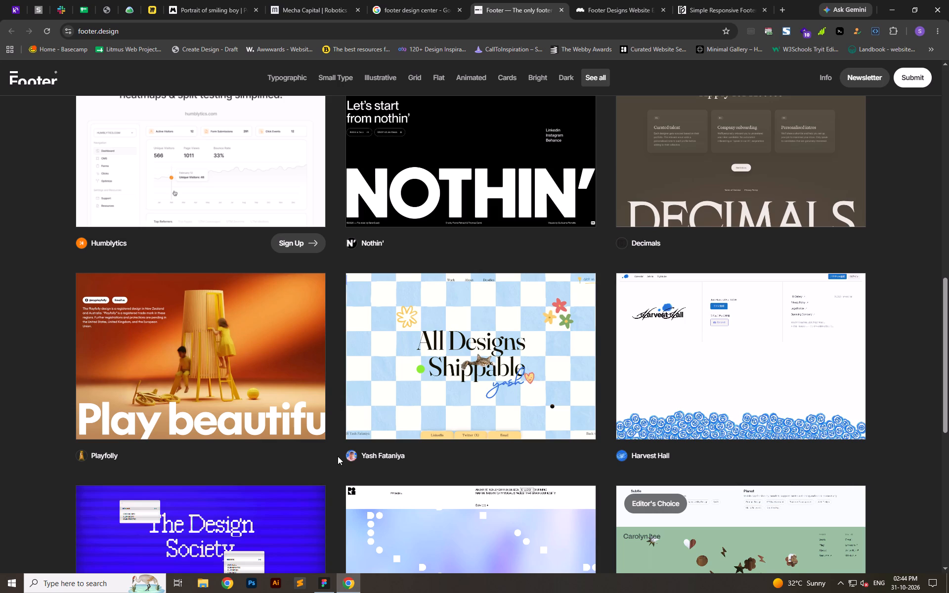
scroll(311, 447, "down", 3)
scroll(519, 389, "down", 6)
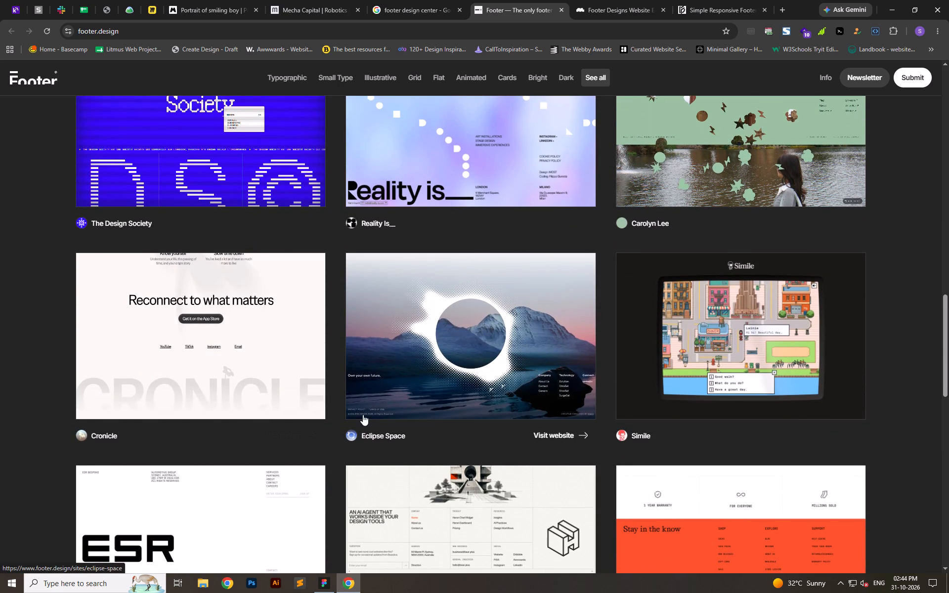
scroll(377, 423, "down", 8)
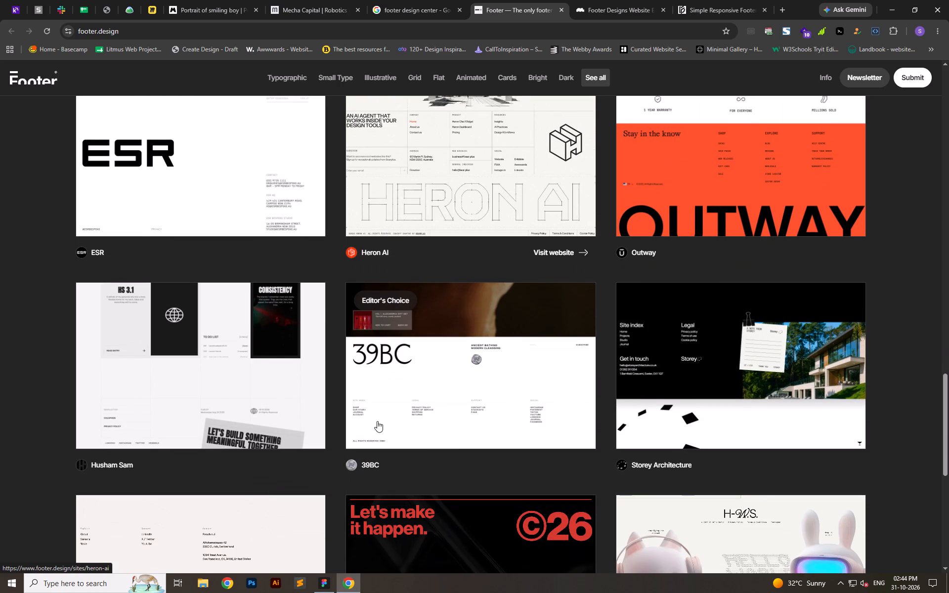
scroll(377, 421, "down", 7)
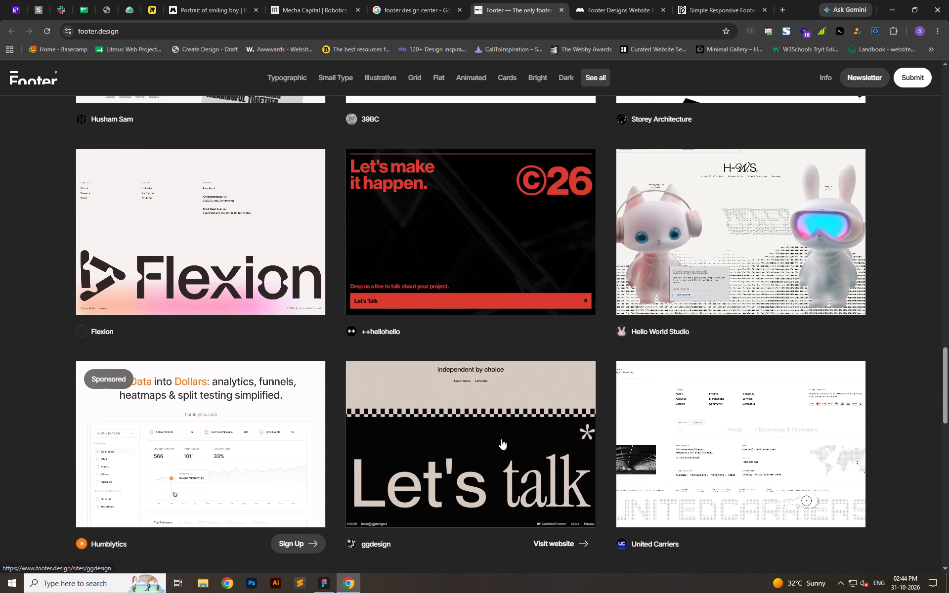
scroll(503, 436, "down", 6)
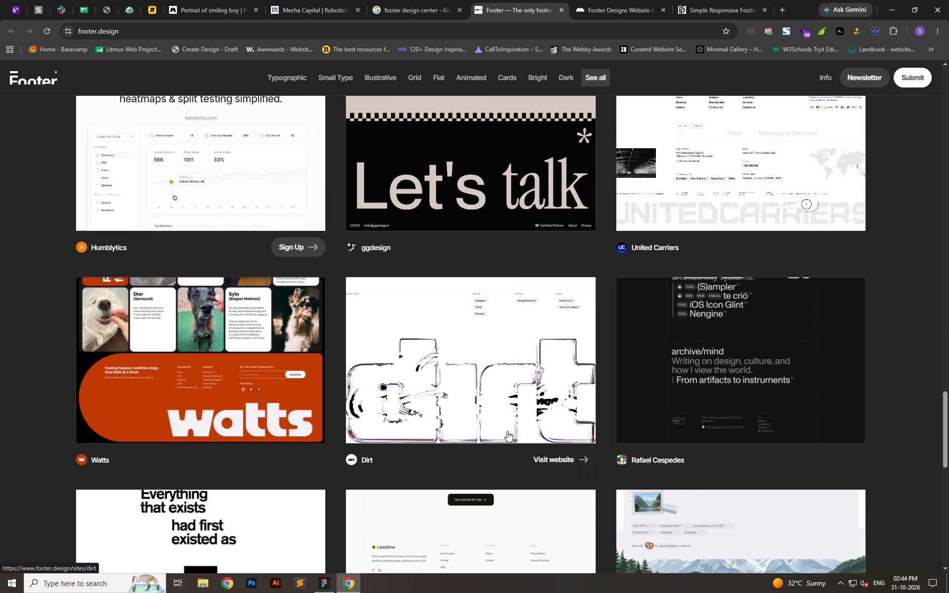
scroll(507, 431, "down", 9)
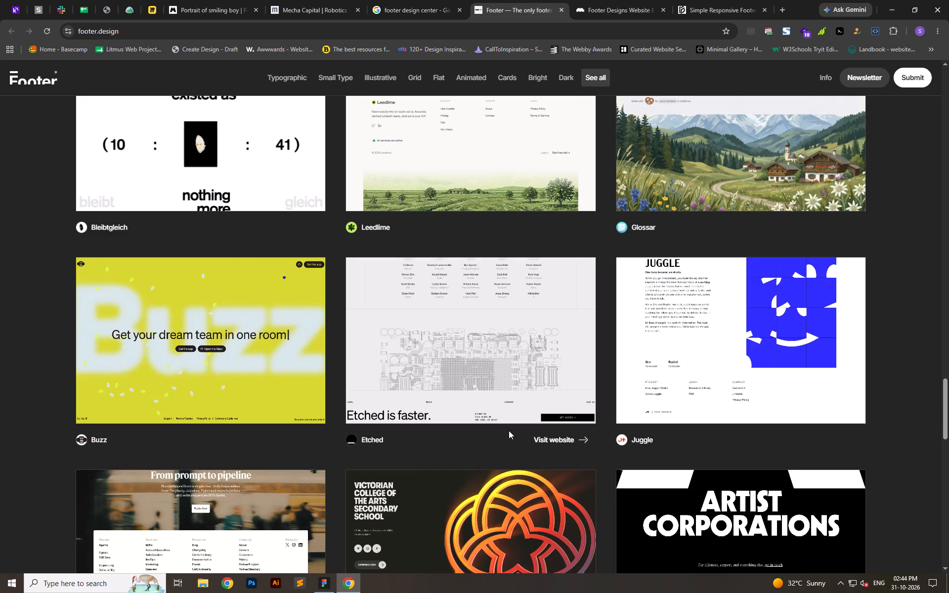
scroll(509, 430, "down", 5)
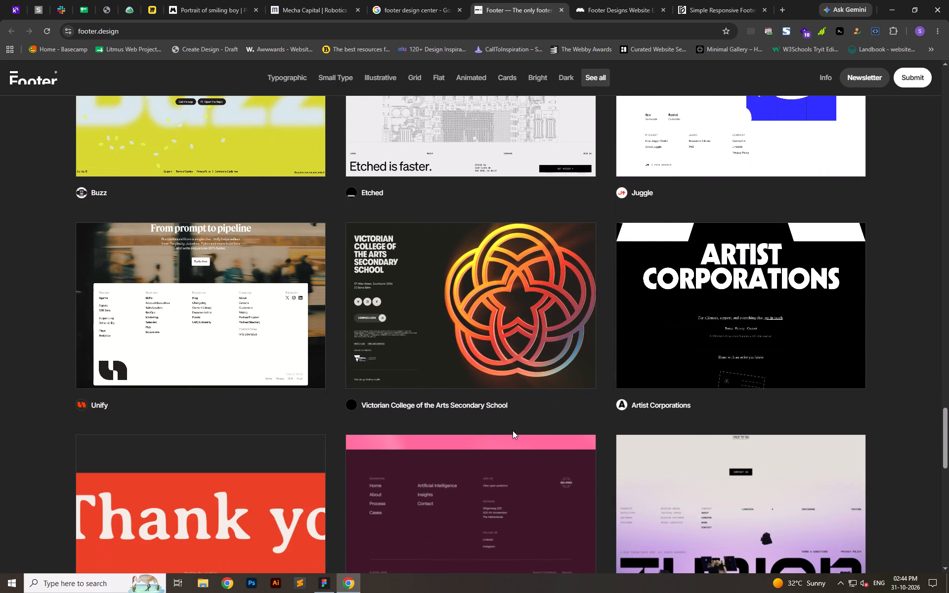
scroll(502, 411, "down", 6)
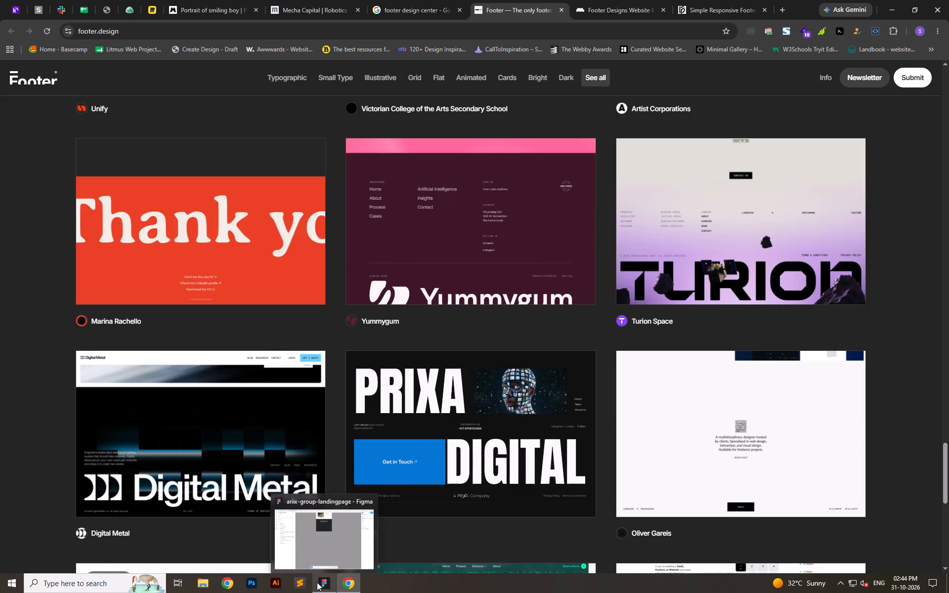
scroll(571, 477, "down", 6)
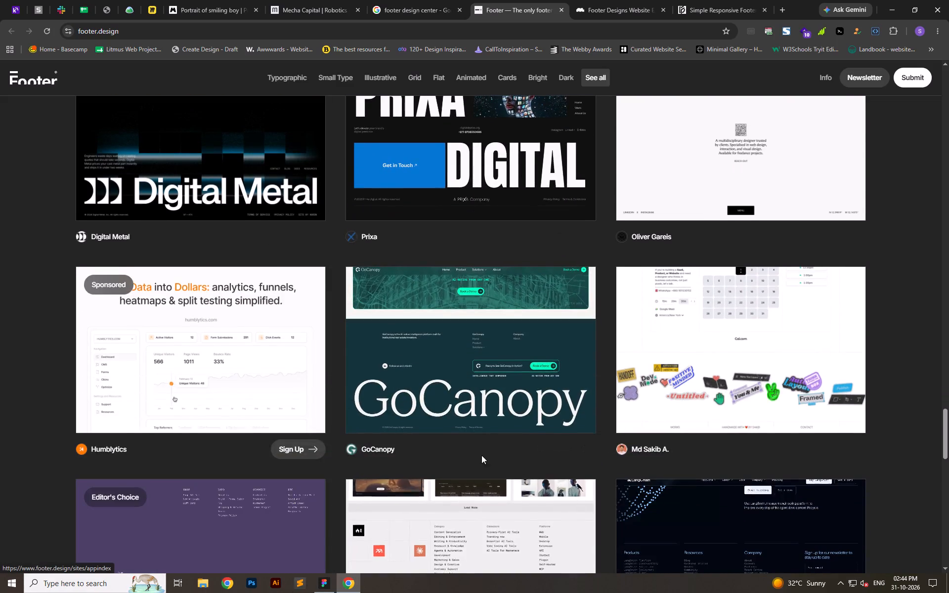
scroll(461, 452, "down", 5)
scroll(402, 451, "down", 4)
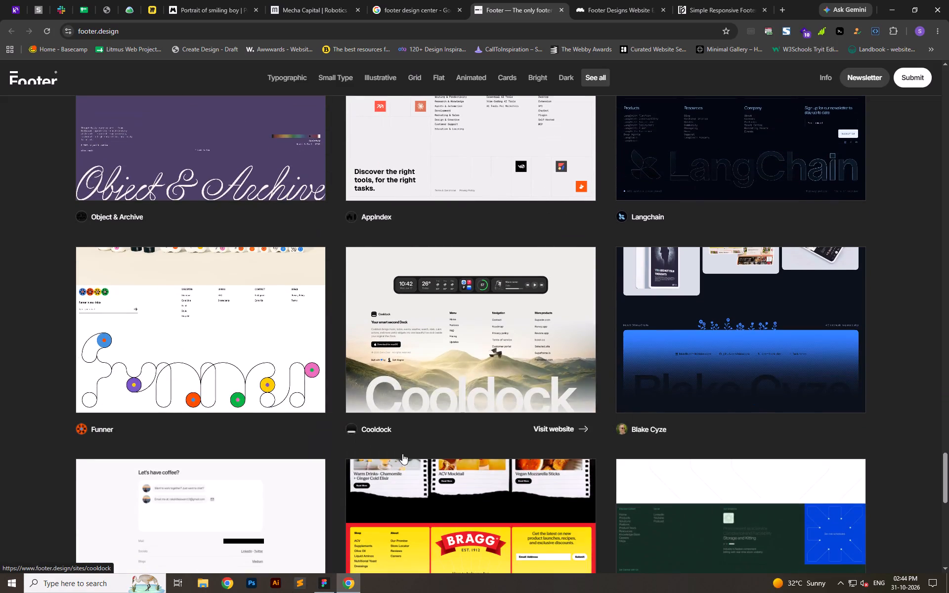
scroll(409, 464, "down", 3)
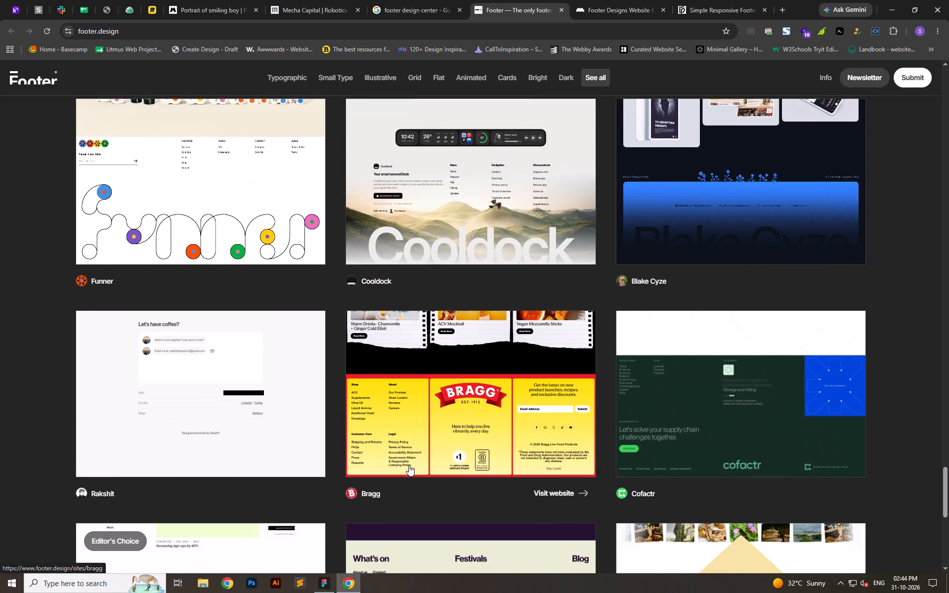
Open the cyze.dev website from the gallery, enter the site and examine the footer at the end of its page.
left_click(820, 280, "ctrl")
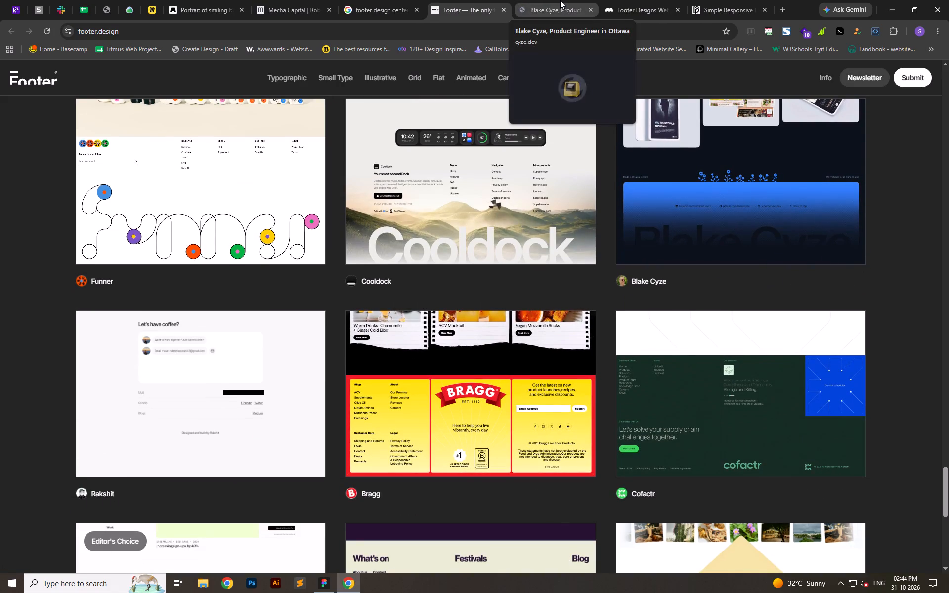
scroll(549, 337, "down", 7)
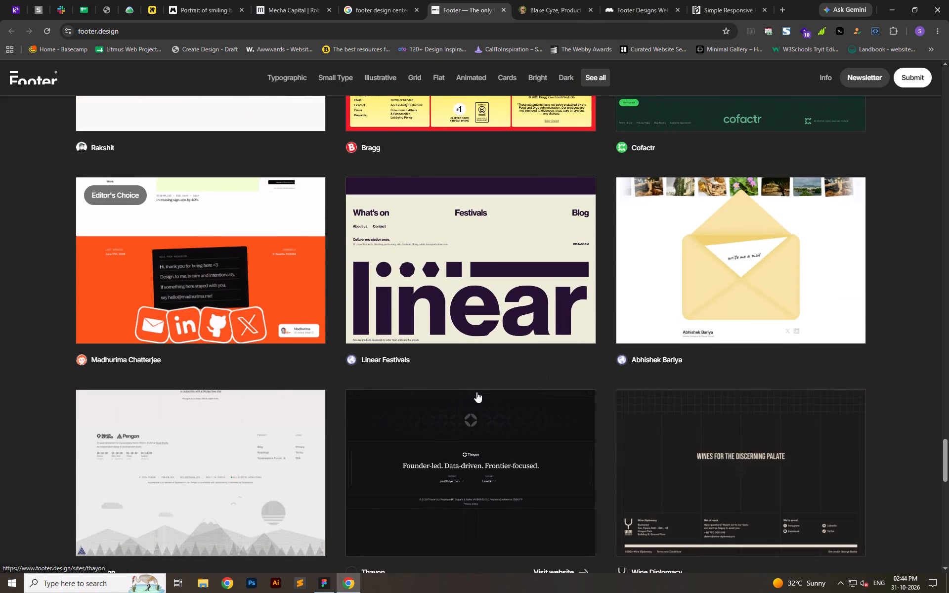
left_click(547, 0)
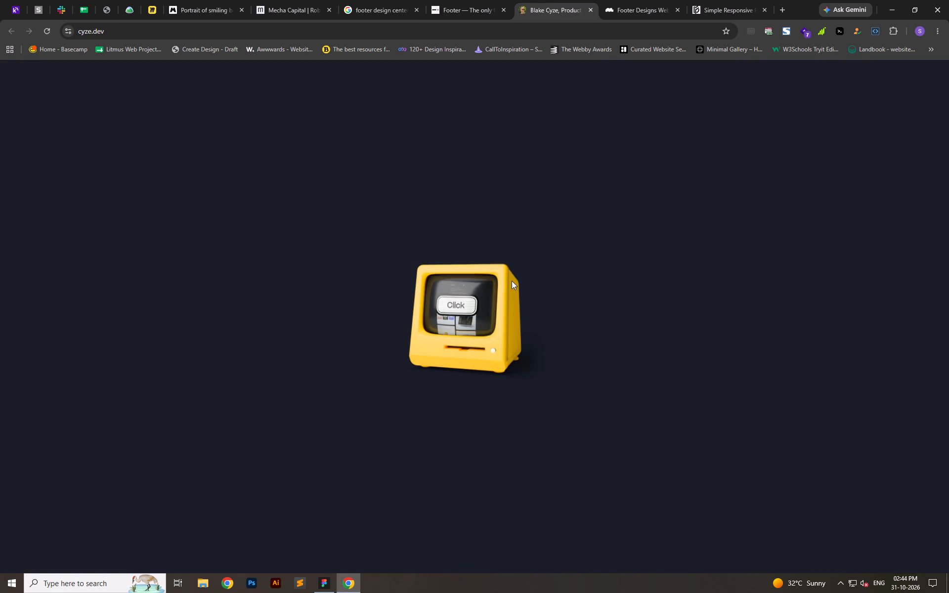
left_click(458, 305)
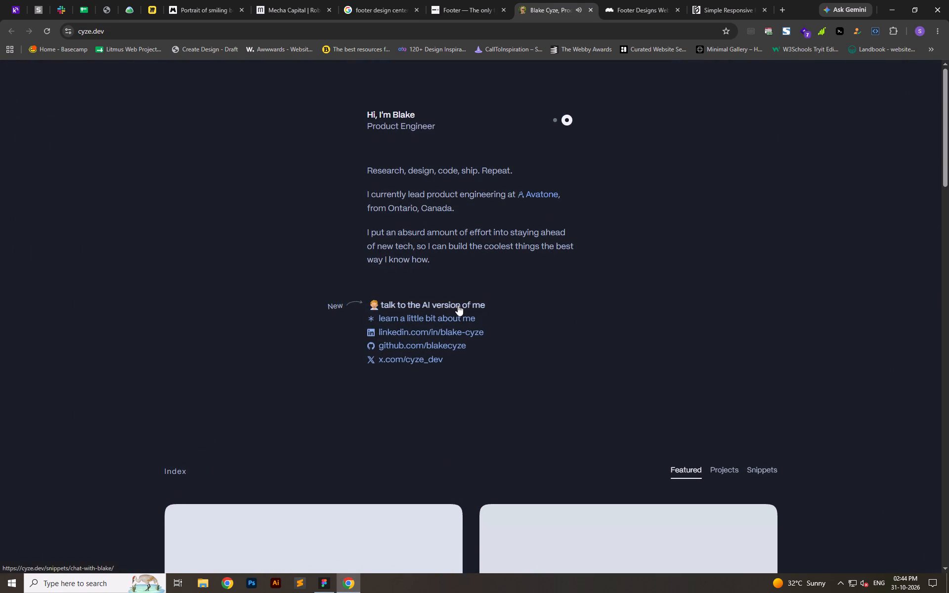
left_click_drag(944, 134, 948, 456)
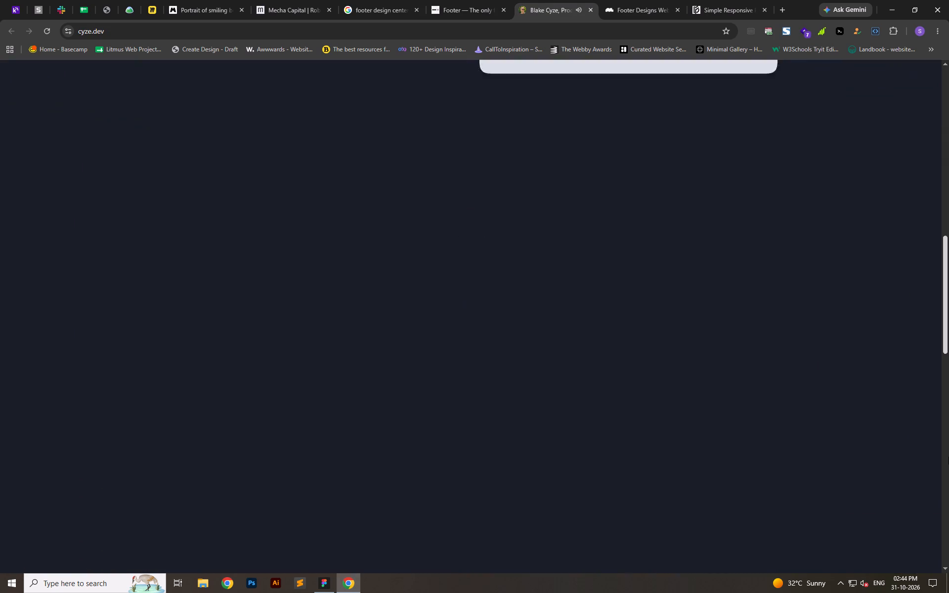
left_click_drag(948, 456, 931, 578)
scroll(586, 401, "down", 10)
scroll(807, 380, "down", 6)
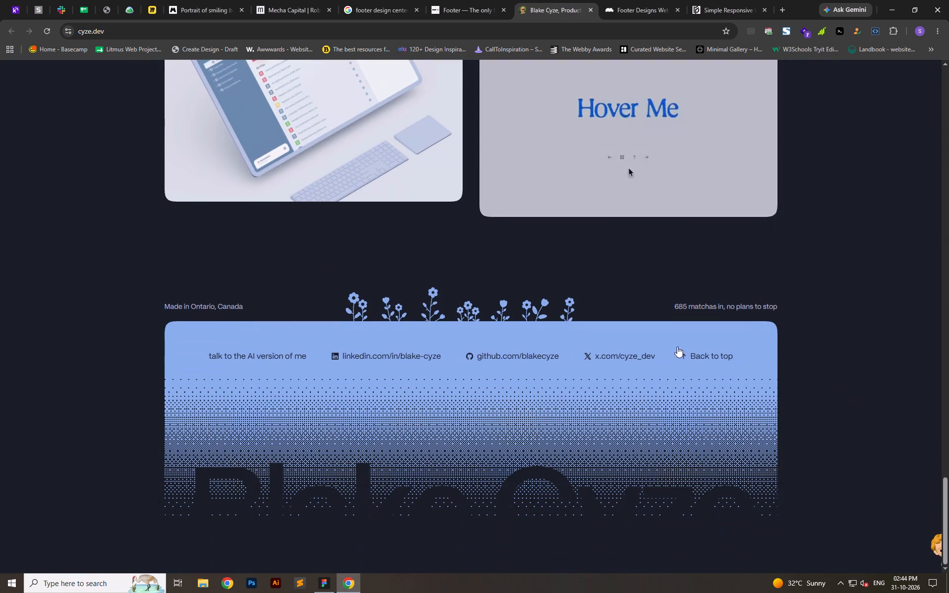
scroll(663, 343, "down", 12)
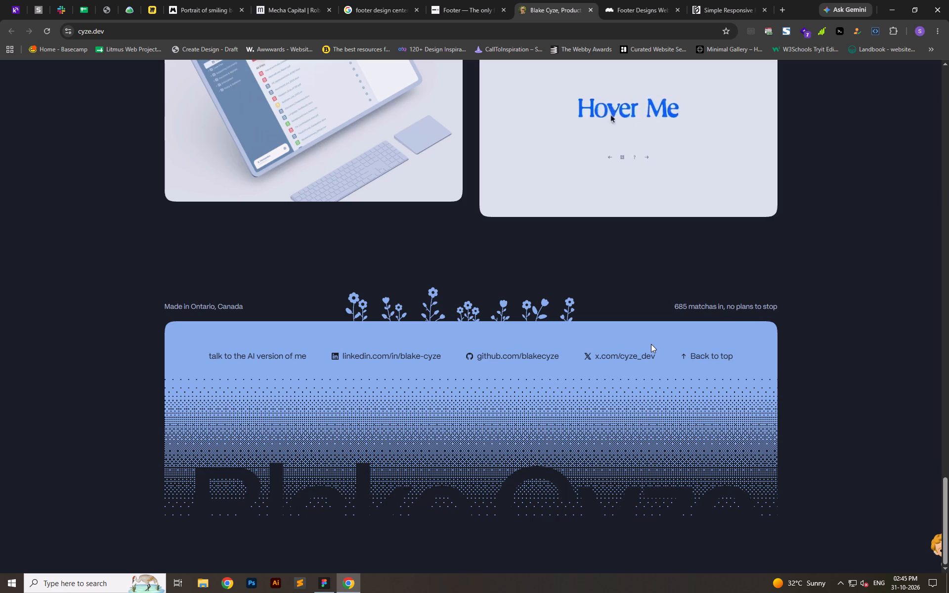
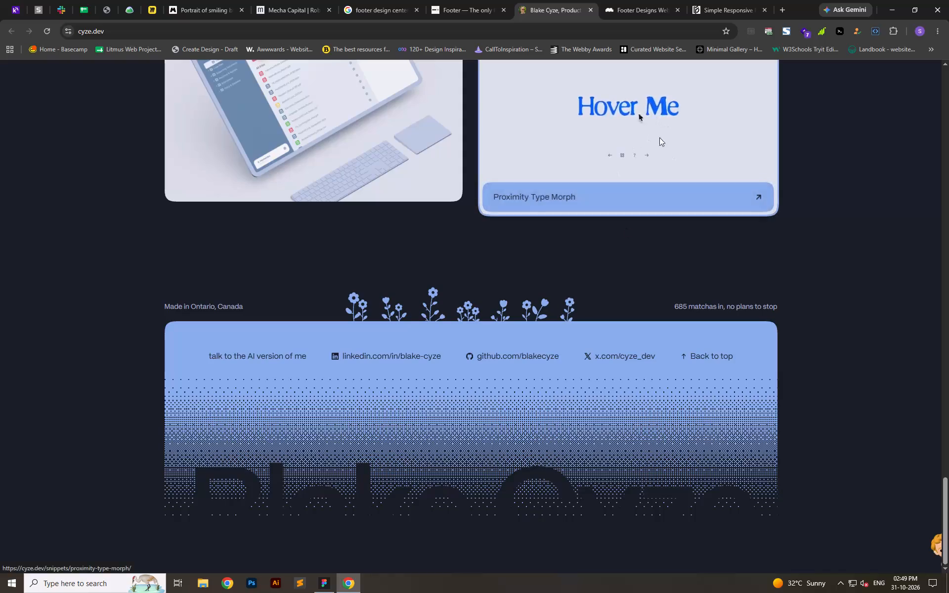
Switch back to Figma and examine the office headings and address texts beside the landing page's contact section.
left_click(637, 0)
key("alt+Tab")
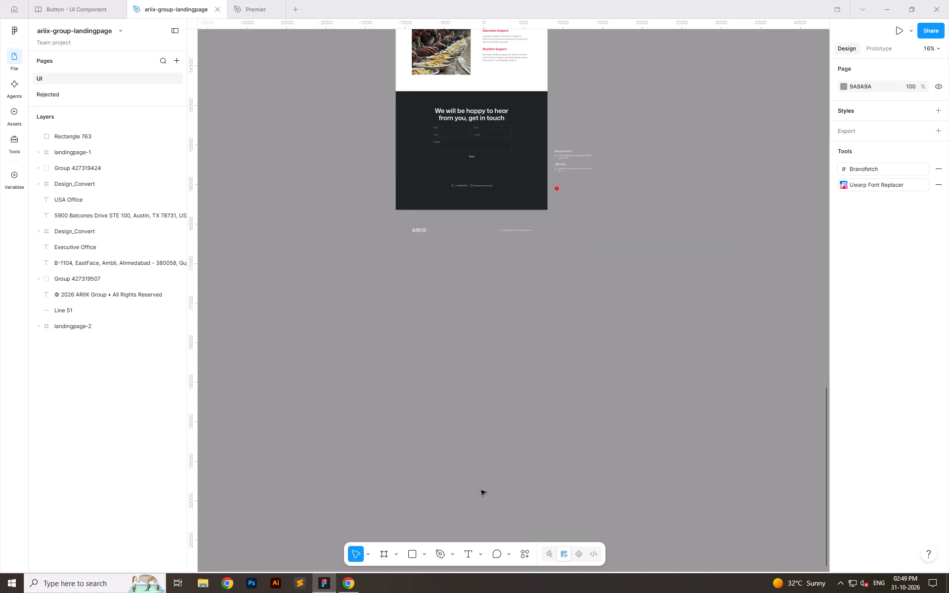
scroll(437, 55, "up", 9, "ctrl")
left_click(720, 249)
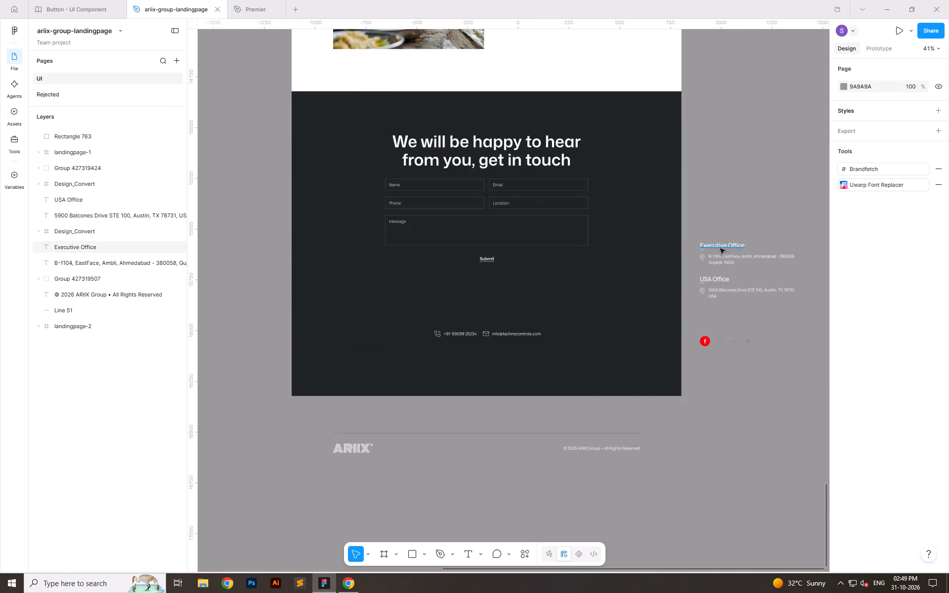
left_click(764, 221)
scroll(804, 249, "up", 4, "ctrl")
left_click(665, 268)
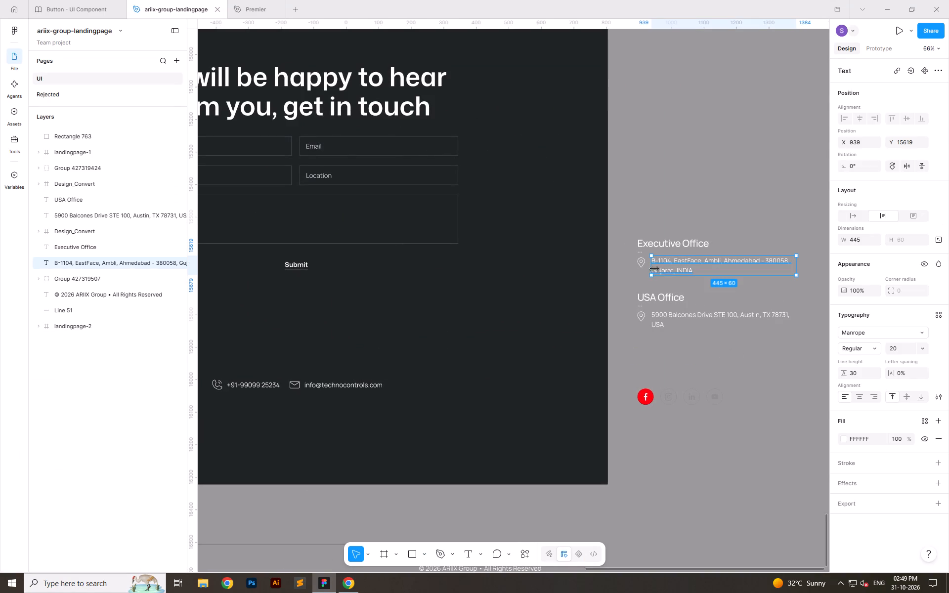
left_click(661, 243)
scroll(673, 243, "down", 6, "ctrl")
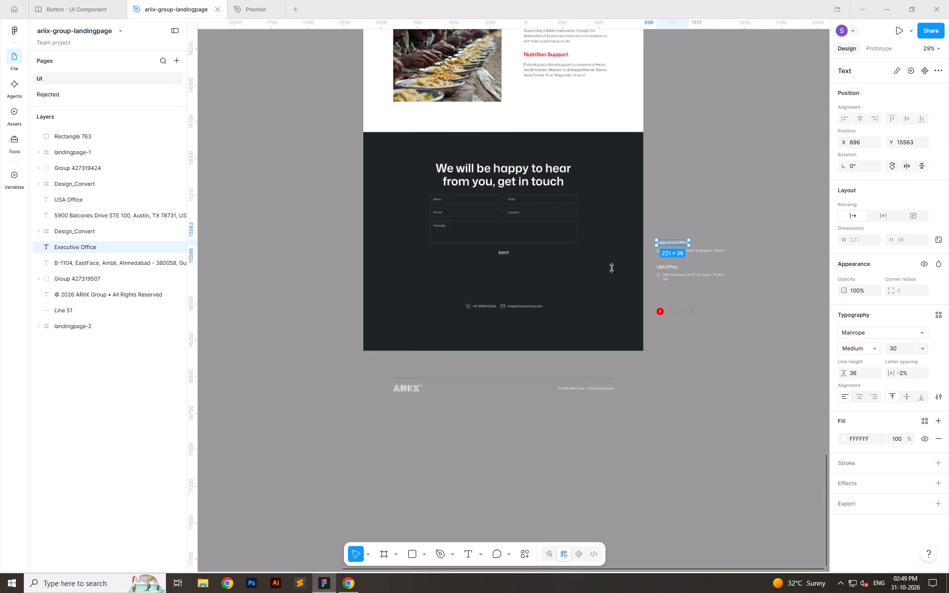
Align the phone and email contact items on one line, group them and centre the group horizontally in the frame.
scroll(487, 305, "up", 7, "ctrl")
left_click(461, 305)
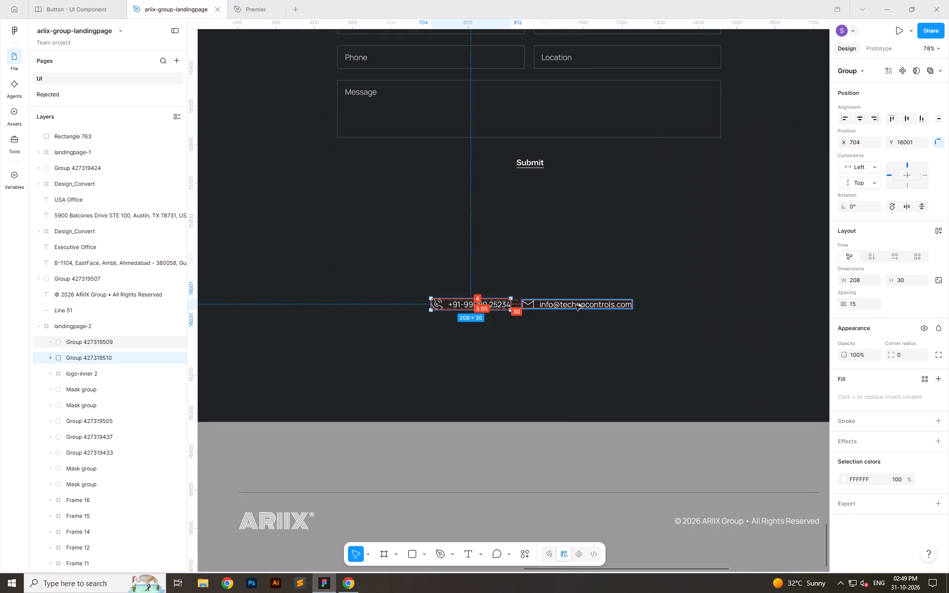
left_click(576, 305, "shift")
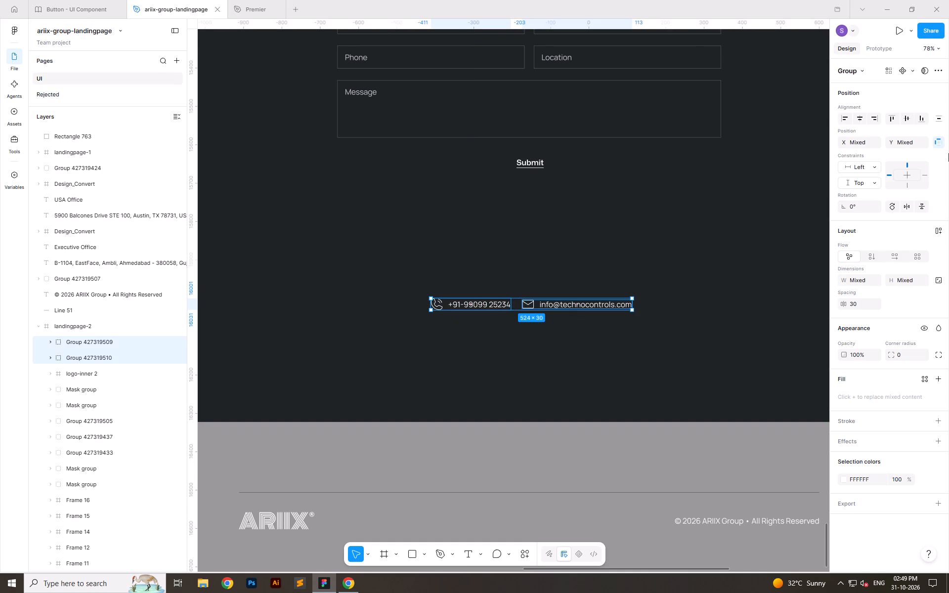
left_click(909, 122)
key("ctrl+g")
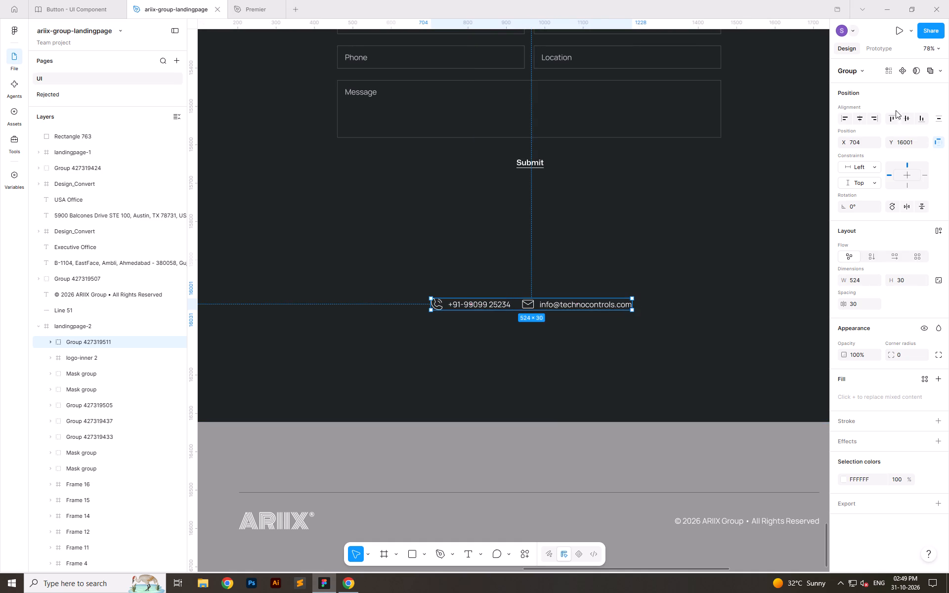
left_click(863, 120)
Move the social icons group into the dark footer, centred horizontally and 50 px below the phone and email line.
scroll(484, 262, "down", 6, "ctrl")
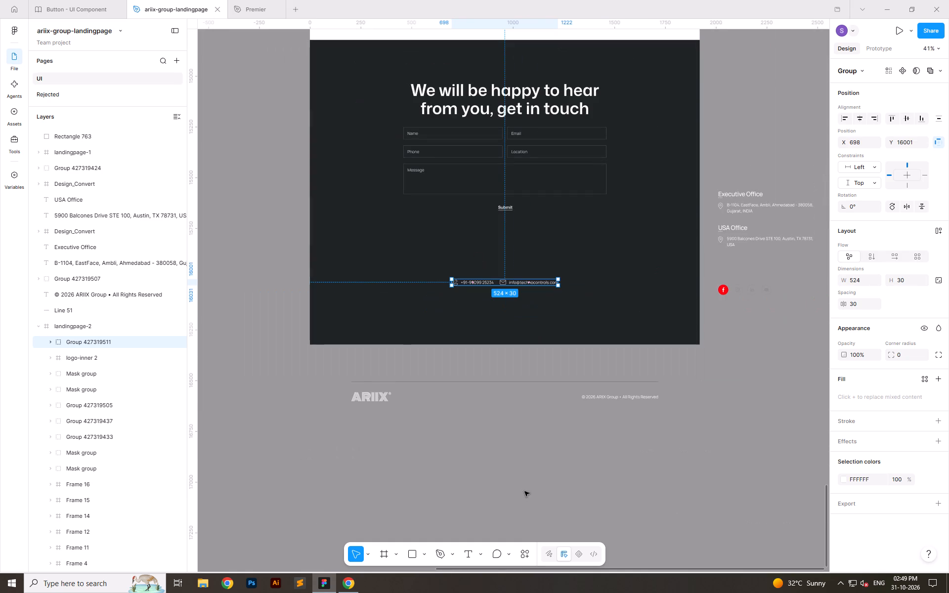
scroll(487, 350, "up", 4, "ctrl")
scroll(488, 350, "down", 1, "ctrl")
left_click(816, 269)
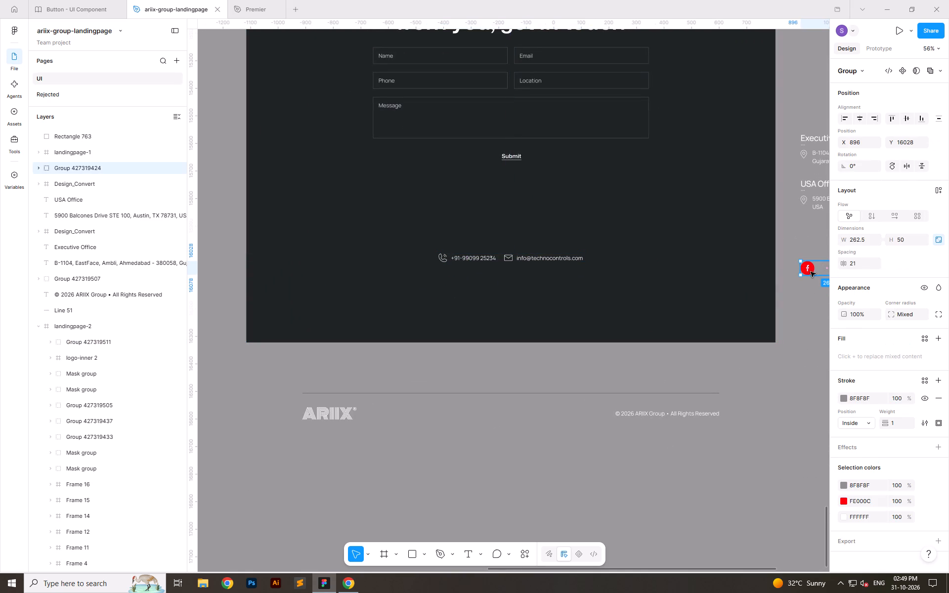
left_click_drag(817, 269, 481, 284)
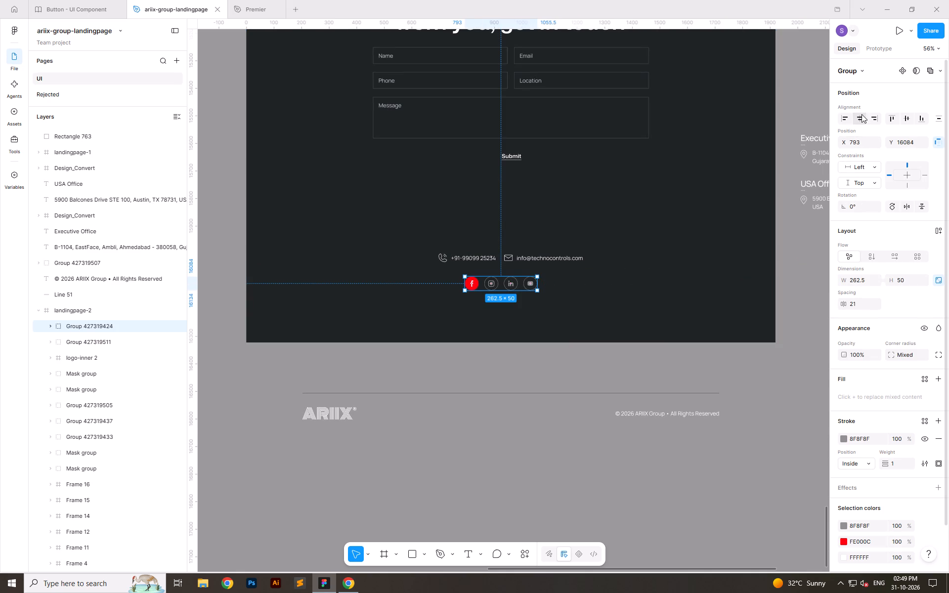
left_click(862, 114)
scroll(476, 286, "up", 6, "ctrl")
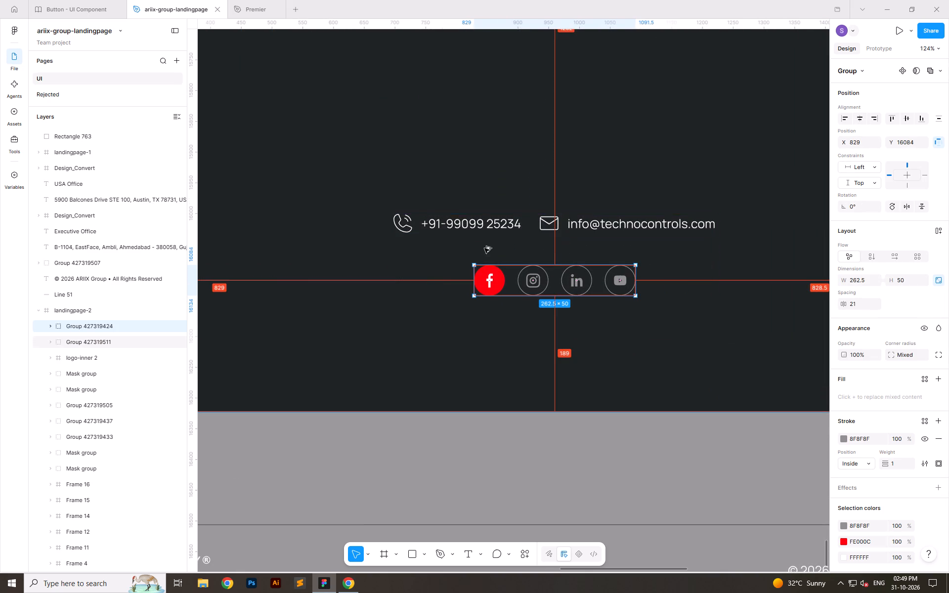
key("alt+shift+Up")
key("alt+Down")
key("alt+Down")
key("alt+Down")
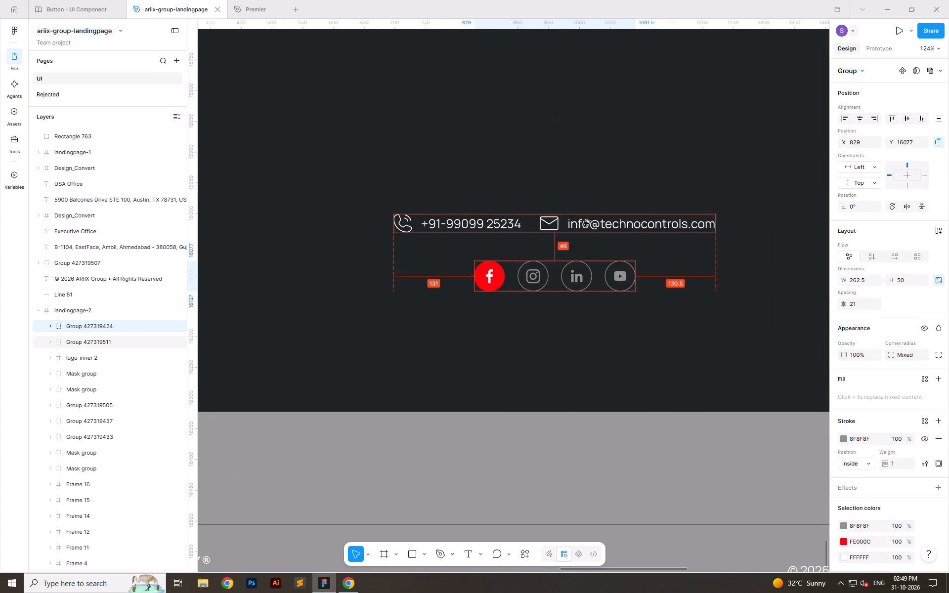
key("alt+Down")
key("alt+Down")
key("alt+Down")
key("alt+Down")
Move the "© 2026 ARIIX Group • All Rights Reserved" text 50 px below the social icons and centre it horizontally.
scroll(433, 383, "down", 9, "ctrl")
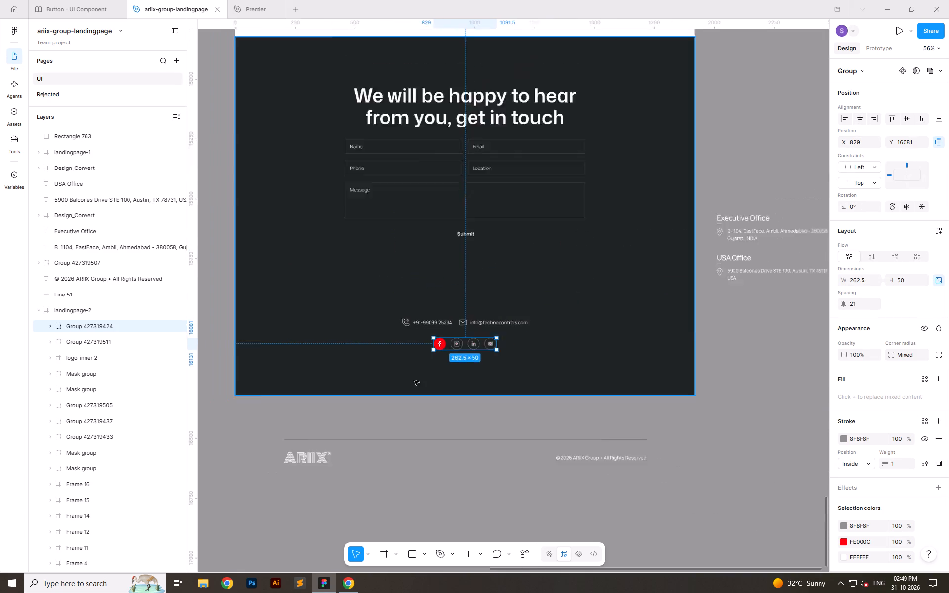
scroll(414, 380, "down", 1, "ctrl")
left_click(698, 387)
scroll(451, 288, "up", 5, "ctrl")
scroll(461, 335, "down", 4, "ctrl")
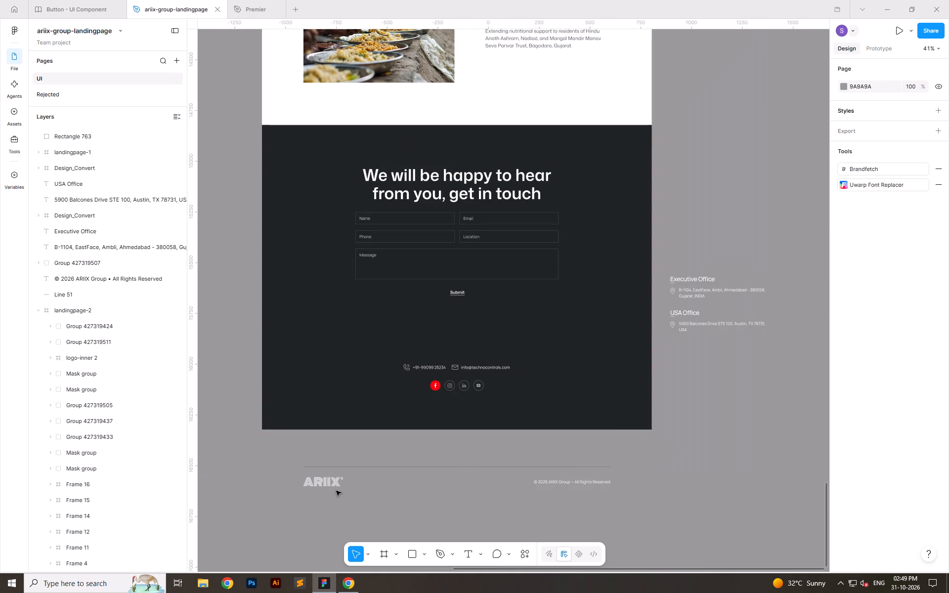
left_click_drag(265, 457, 619, 523)
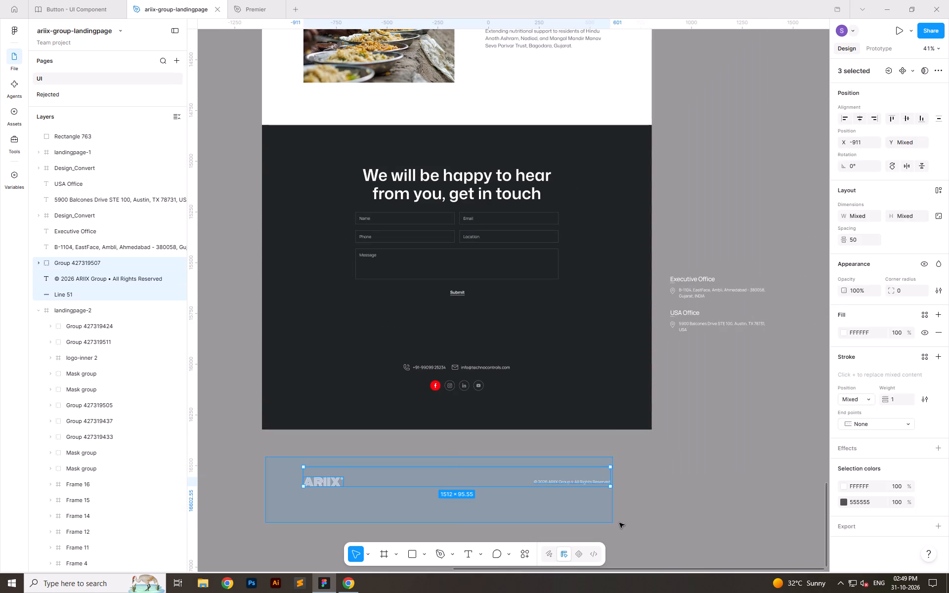
left_click_drag(619, 523, 620, 523)
left_click(620, 523)
left_click_drag(570, 484, 459, 405)
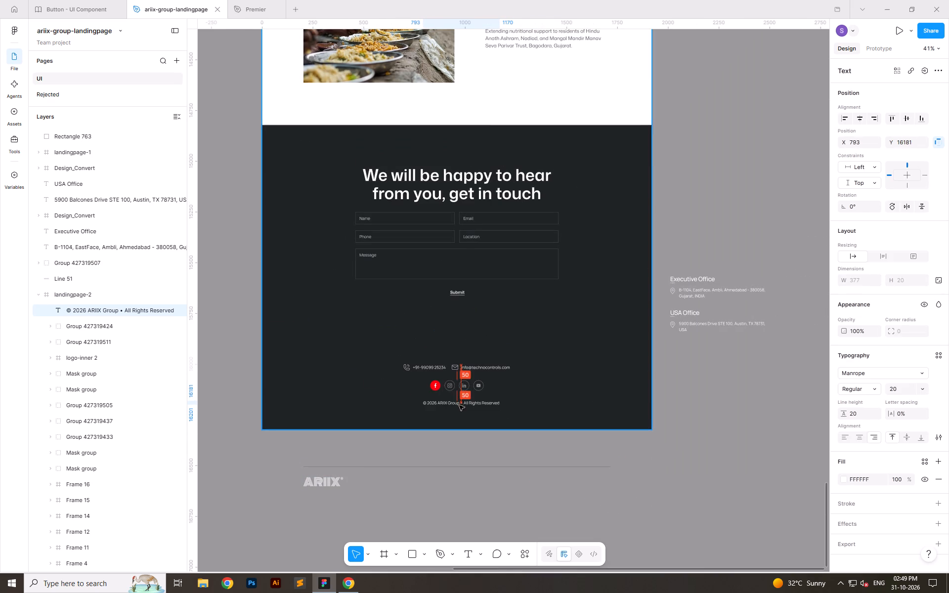
left_click(858, 116)
left_click(713, 467)
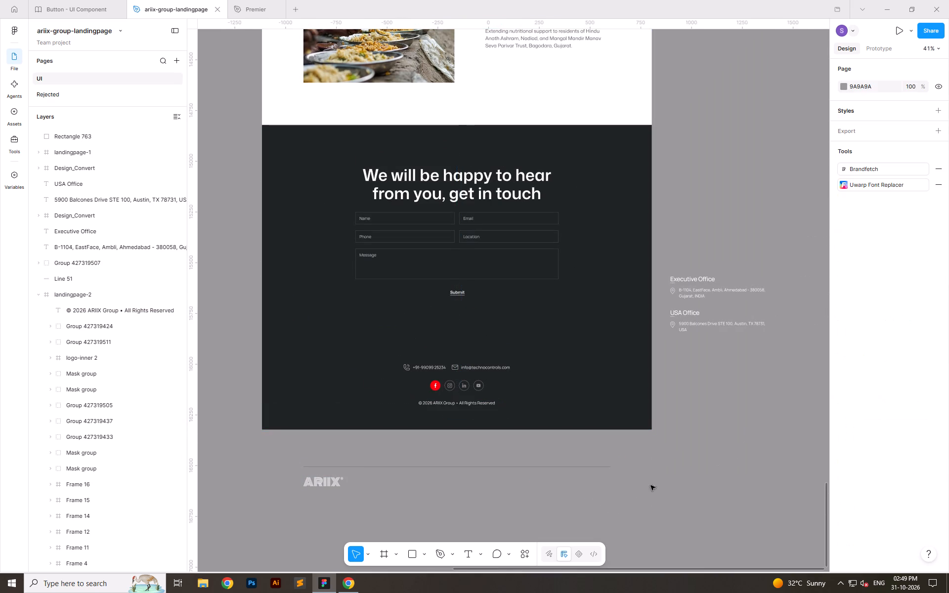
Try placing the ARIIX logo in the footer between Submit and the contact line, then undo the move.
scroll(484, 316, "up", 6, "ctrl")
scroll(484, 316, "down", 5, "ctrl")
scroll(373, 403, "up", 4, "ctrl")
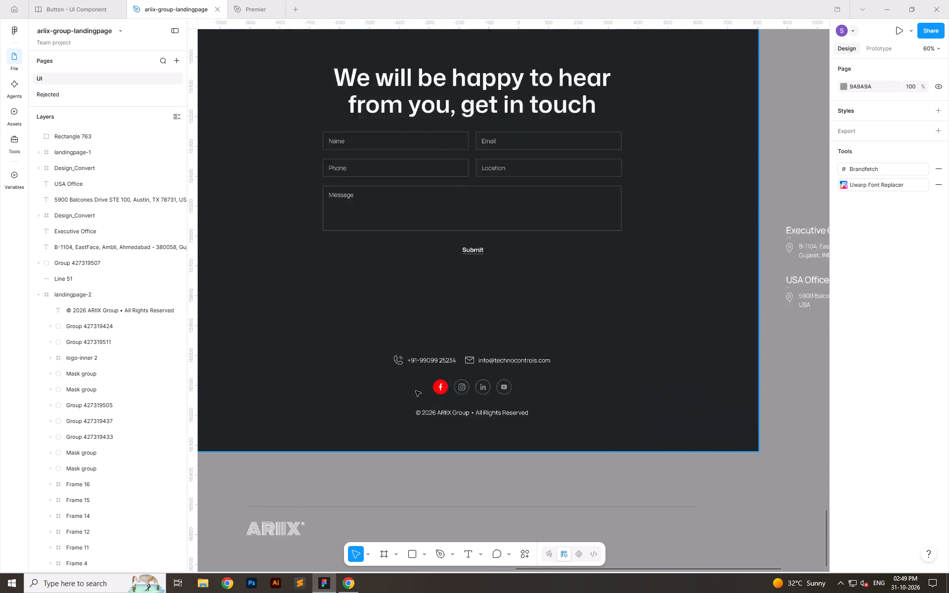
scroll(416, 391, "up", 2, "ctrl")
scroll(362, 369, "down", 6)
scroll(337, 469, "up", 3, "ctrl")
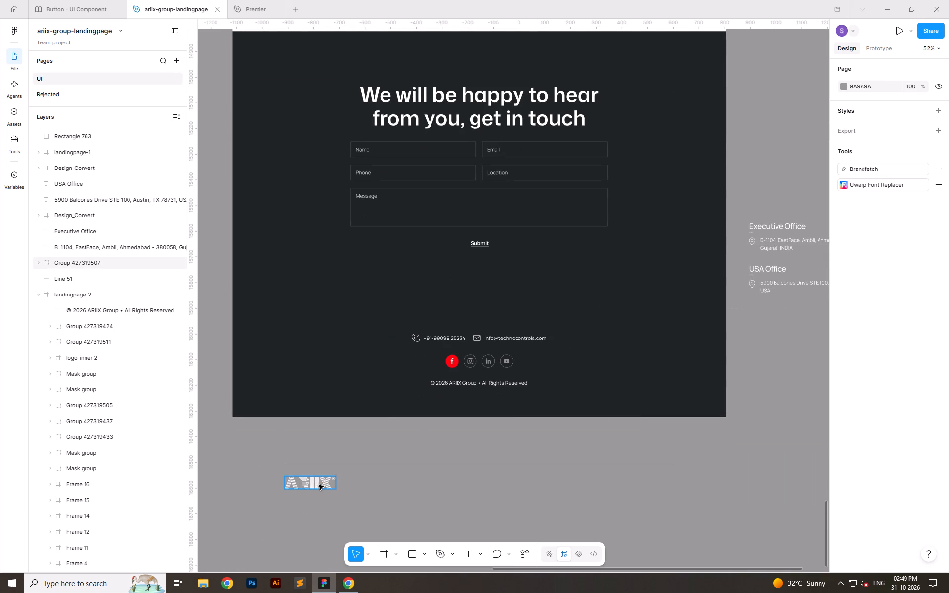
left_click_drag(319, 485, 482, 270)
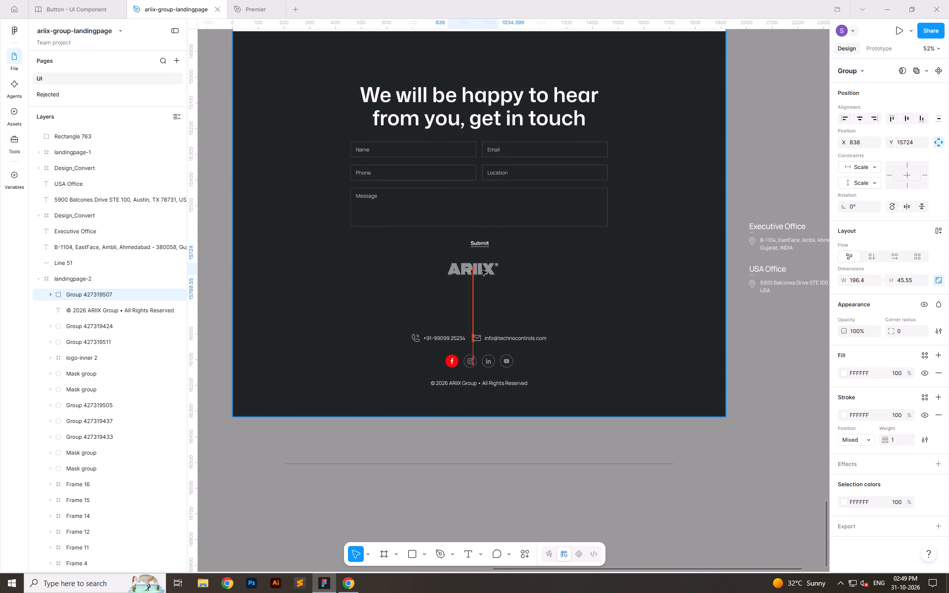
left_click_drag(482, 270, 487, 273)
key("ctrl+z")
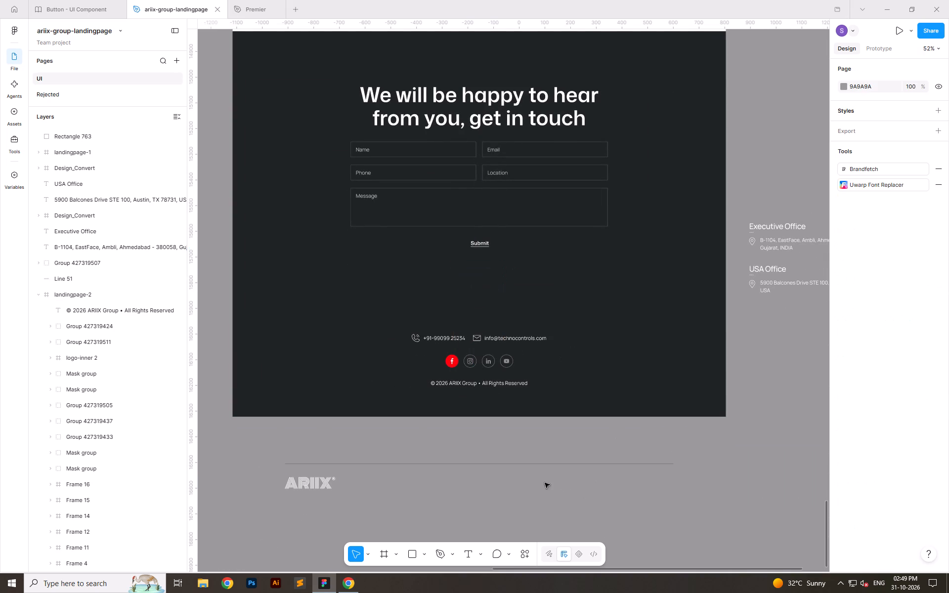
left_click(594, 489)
Examine the spacing of the copyright text, social icons and contact line within the dark footer section.
scroll(519, 294, "up", 4, "ctrl")
scroll(518, 313, "down", 5, "ctrl")
scroll(477, 373, "up", 7, "ctrl")
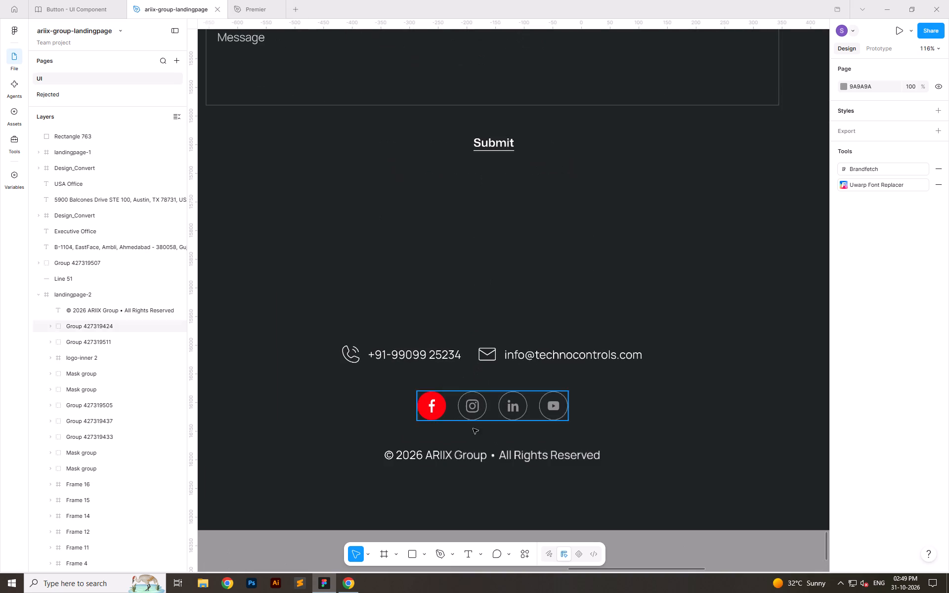
left_click(485, 462)
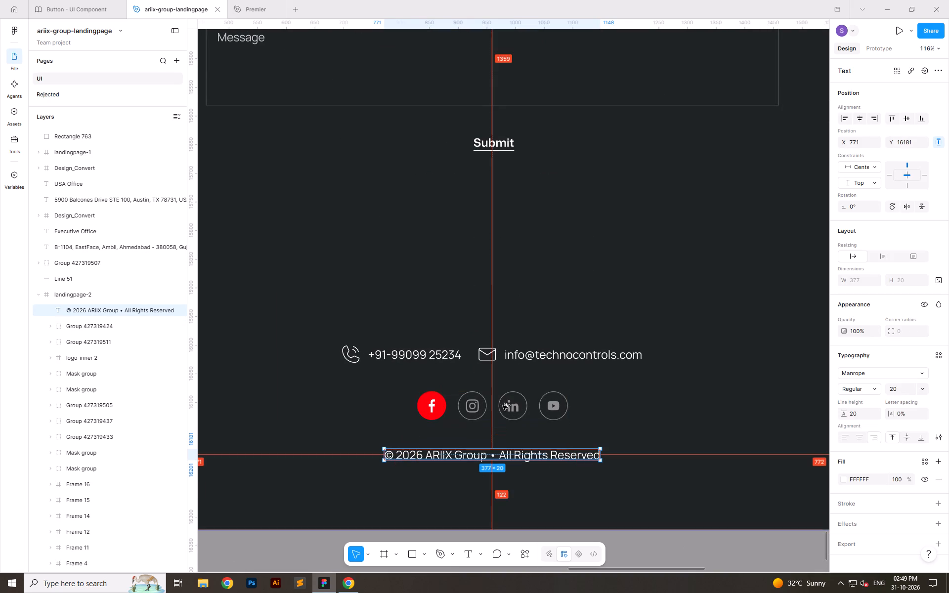
left_click(527, 406, "shift")
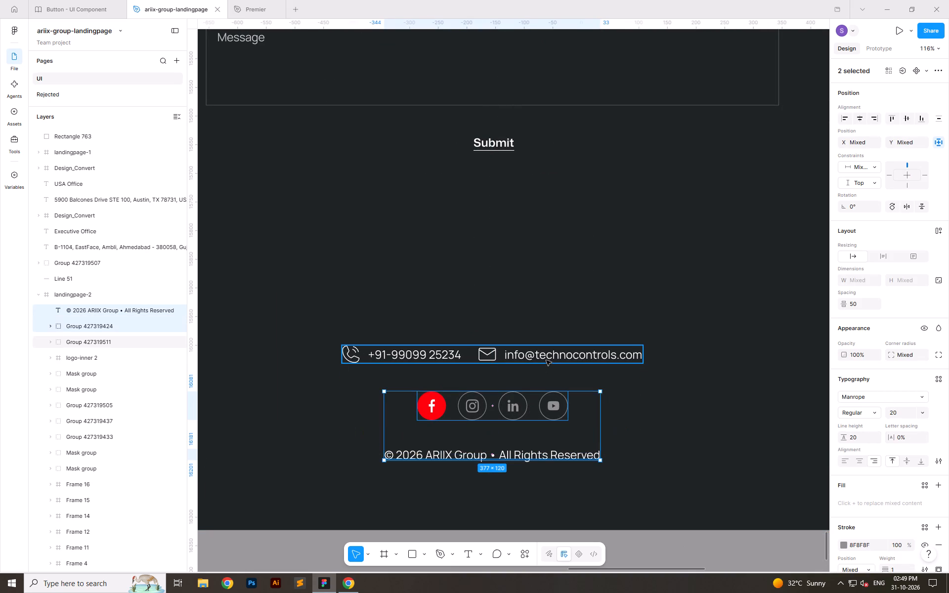
left_click(546, 360, "shift")
scroll(442, 377, "down", 6, "ctrl")
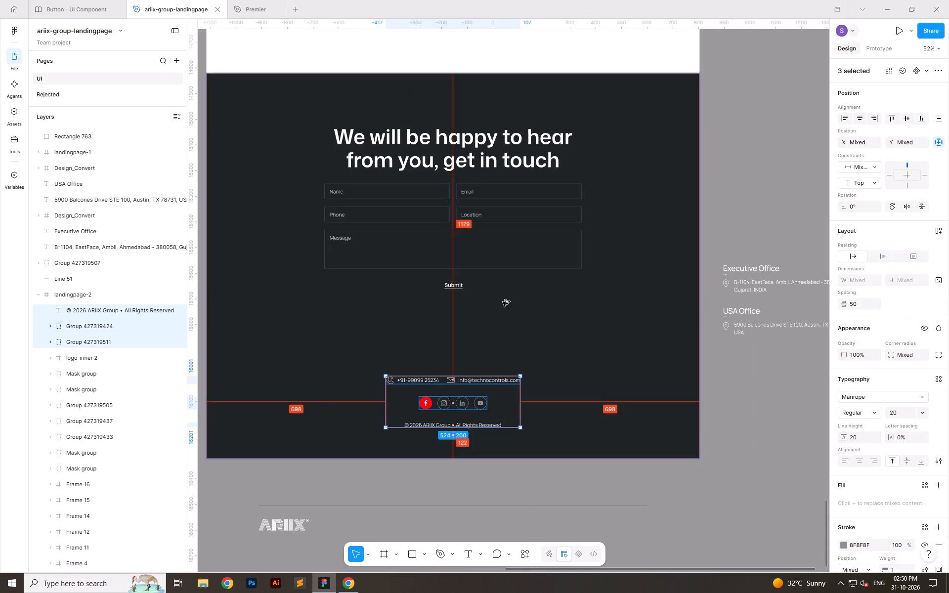
left_click(592, 354)
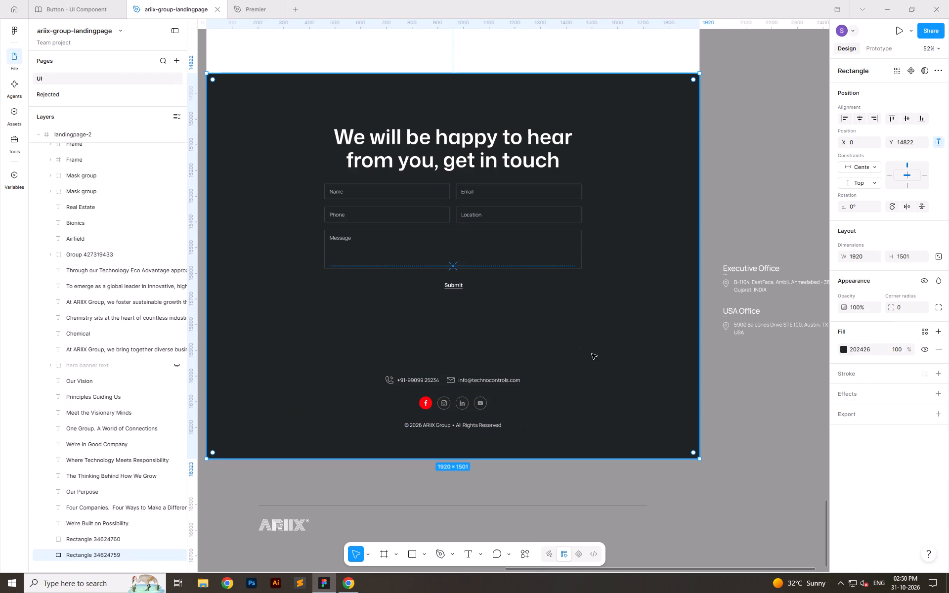
Copy the Message field's border colour and apply it in place of the grey 8F8F8F in the social icons group.
left_click(582, 260, "ctrl")
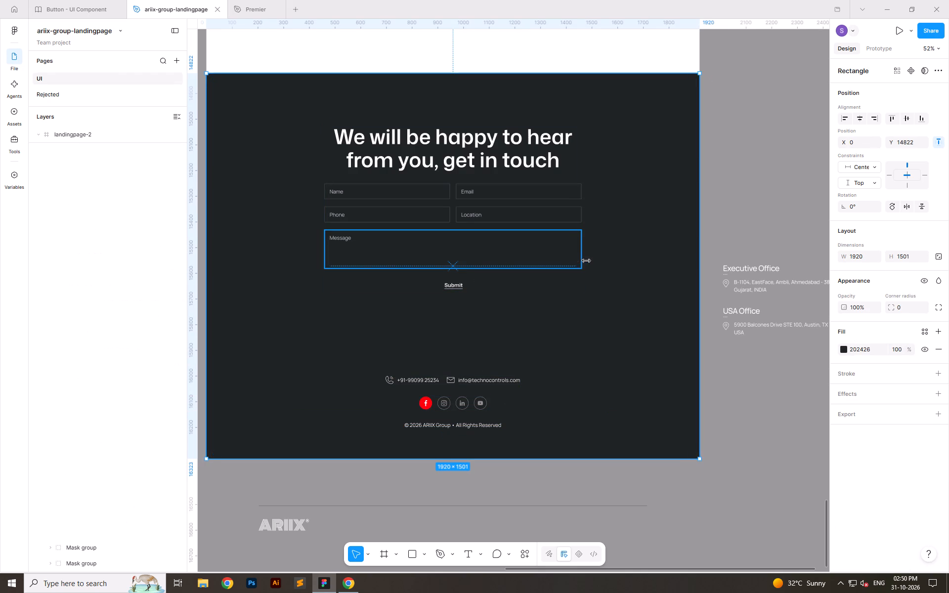
left_click(871, 372)
key("ctrl+c")
left_click(729, 517)
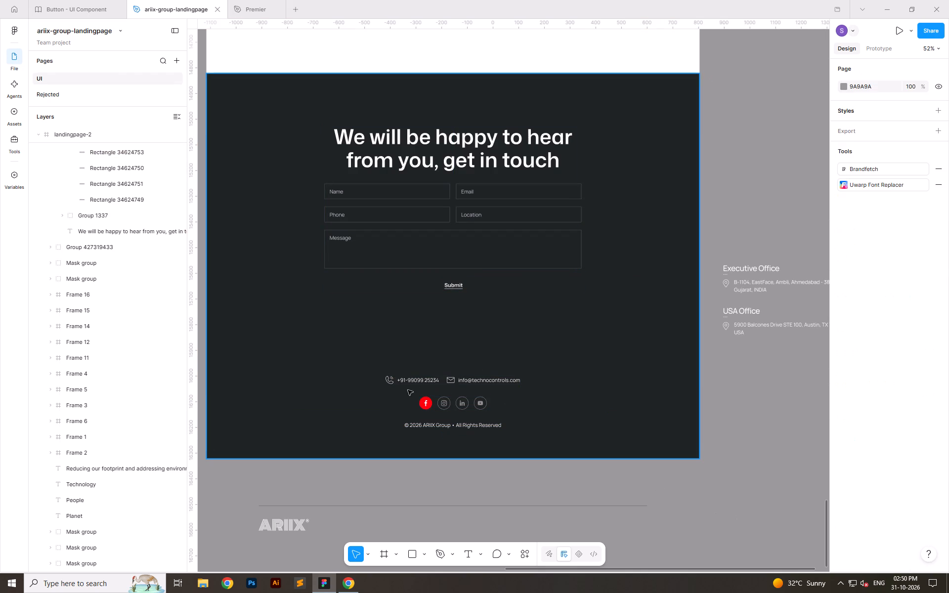
left_click_drag(405, 390, 496, 417, "ctrl")
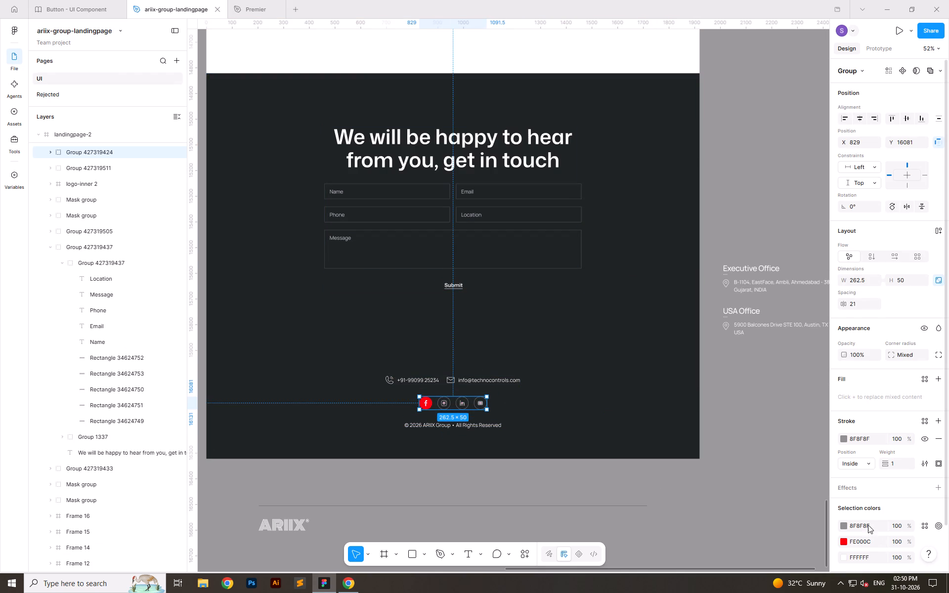
left_click(867, 525)
key("ctrl+v")
left_click(752, 503)
scroll(430, 378, "up", 6, "ctrl")
scroll(537, 434, "down", 6, "ctrl")
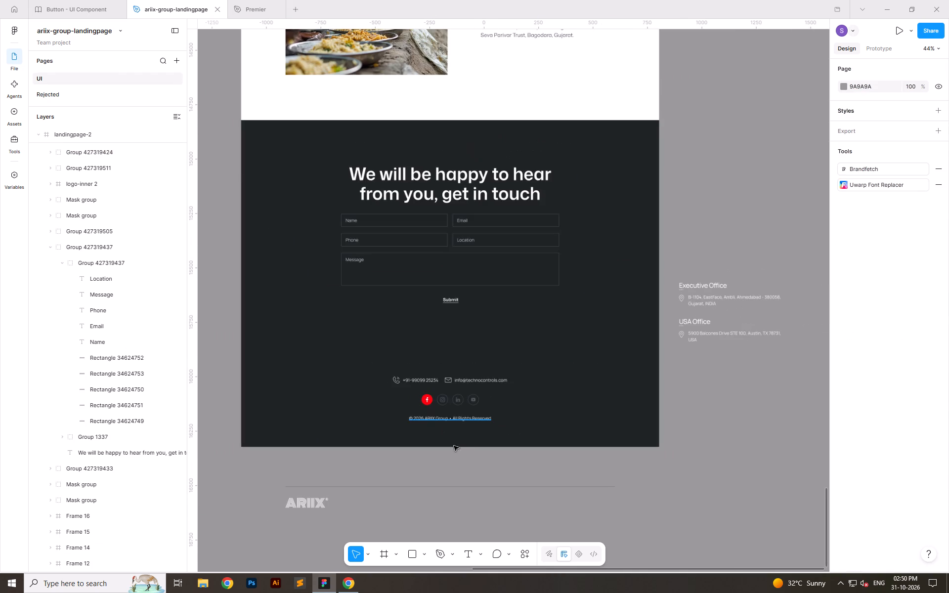
left_click(571, 464)
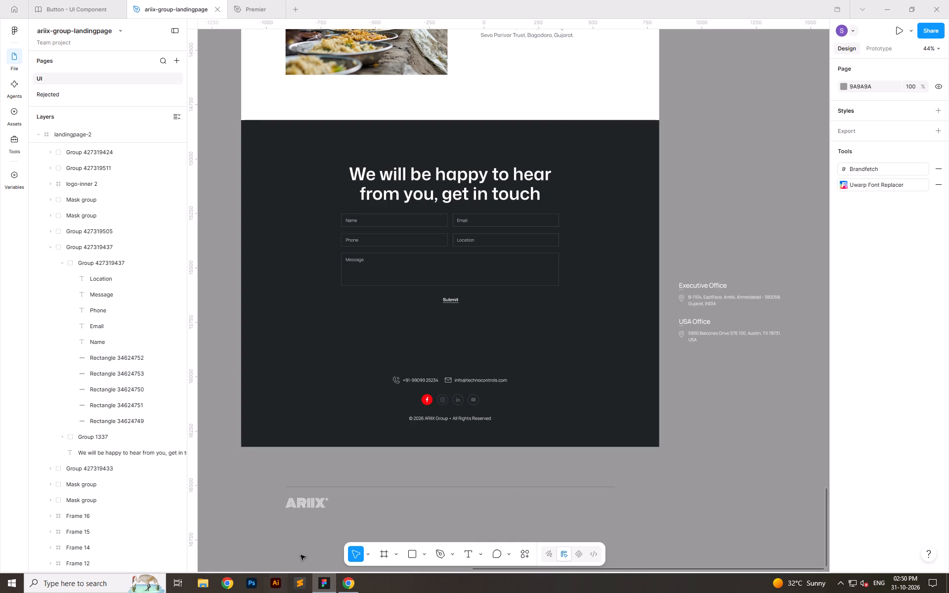
Switch to File Explorer and look through the ARIIX_GROUP client folder and its Z_STOCK_IMAGES subfolder, then return to Figma.
left_click(208, 588)
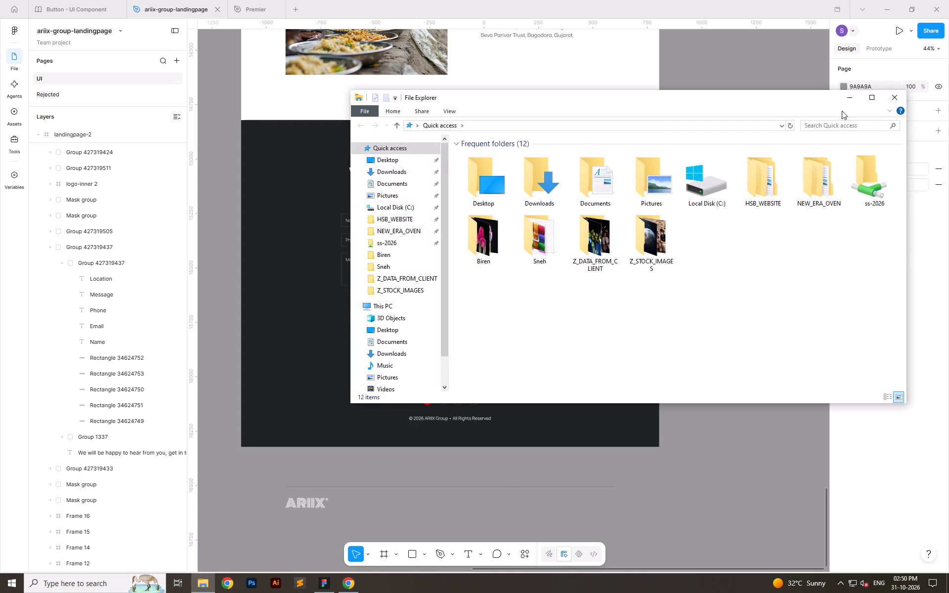
left_click(867, 99)
left_click(539, 243)
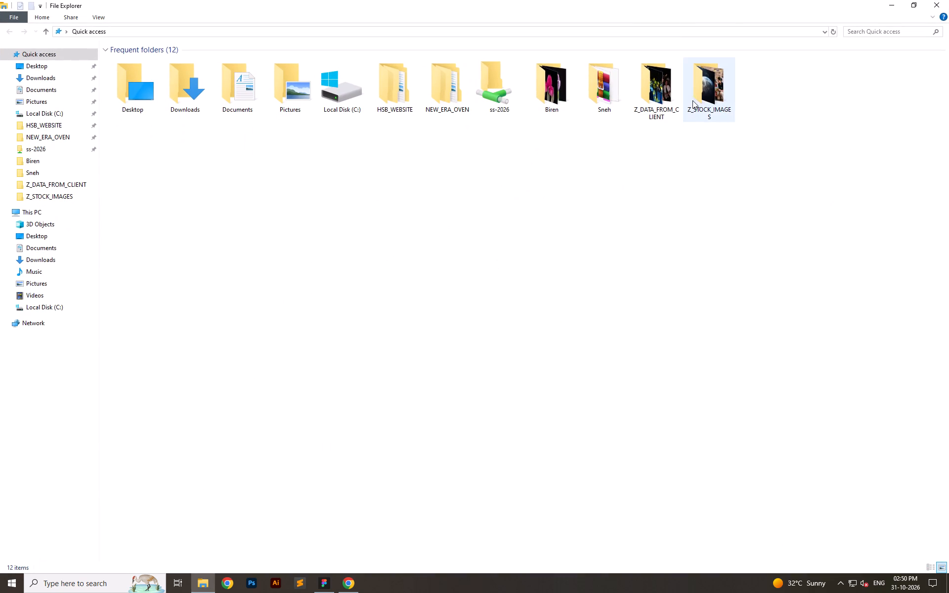
left_click_drag(759, 154, 754, 157)
left_click(55, 201)
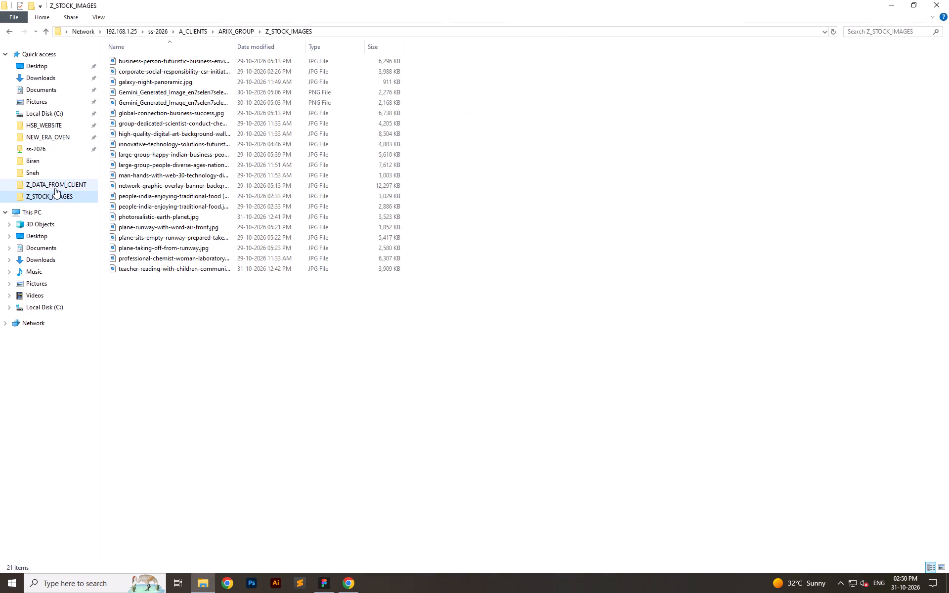
left_click(55, 188)
left_click(72, 199)
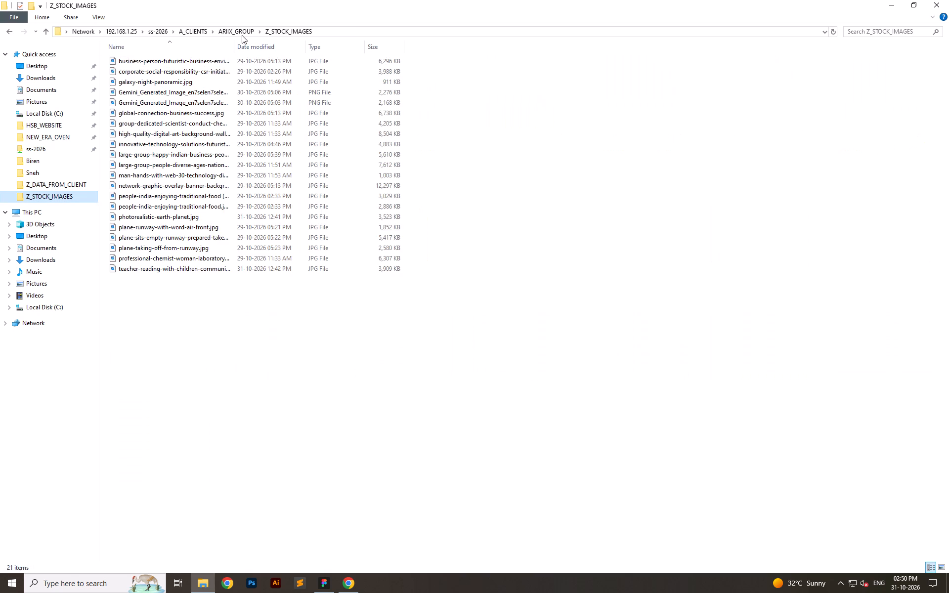
left_click(242, 34)
left_click(355, 279)
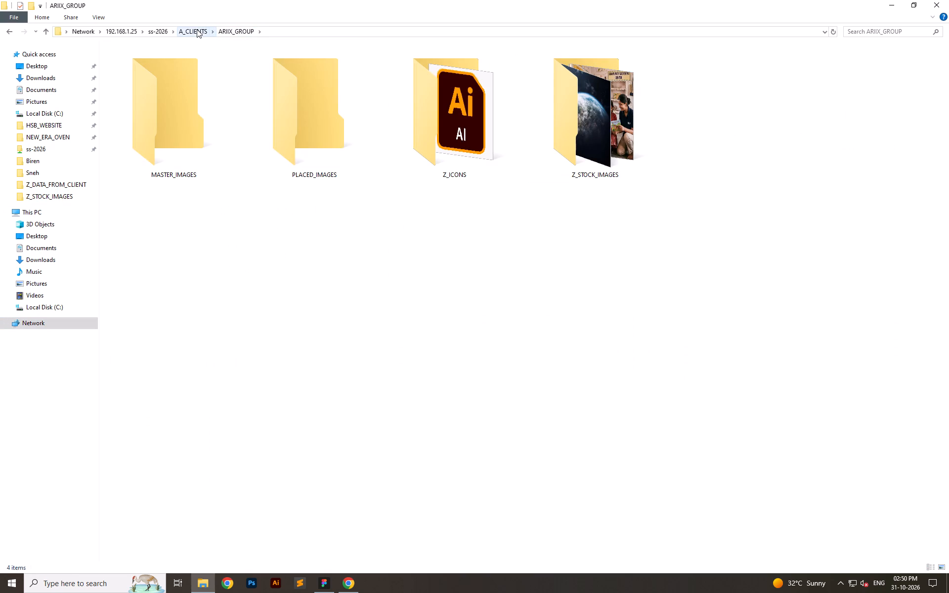
left_click(589, 297)
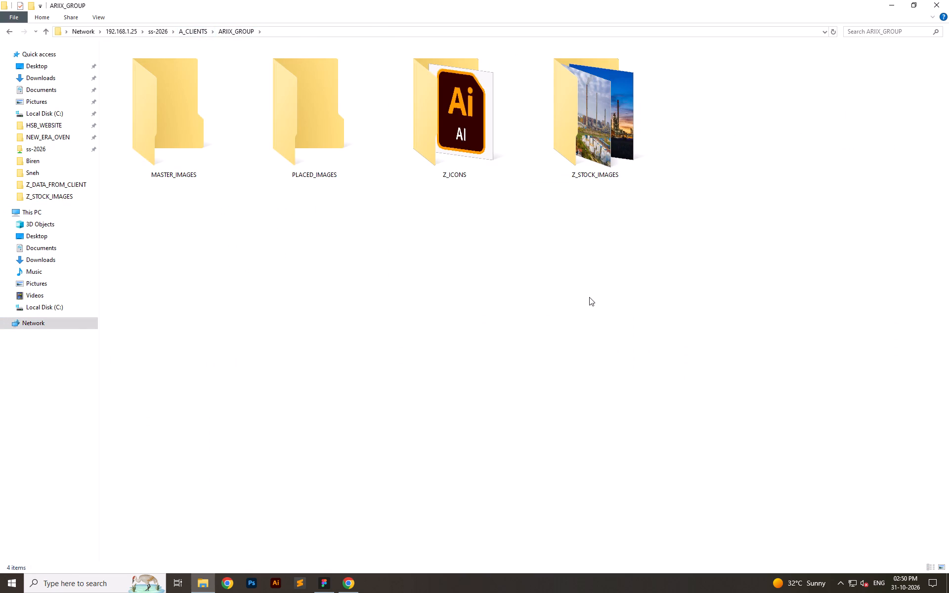
key("alt+Tab")
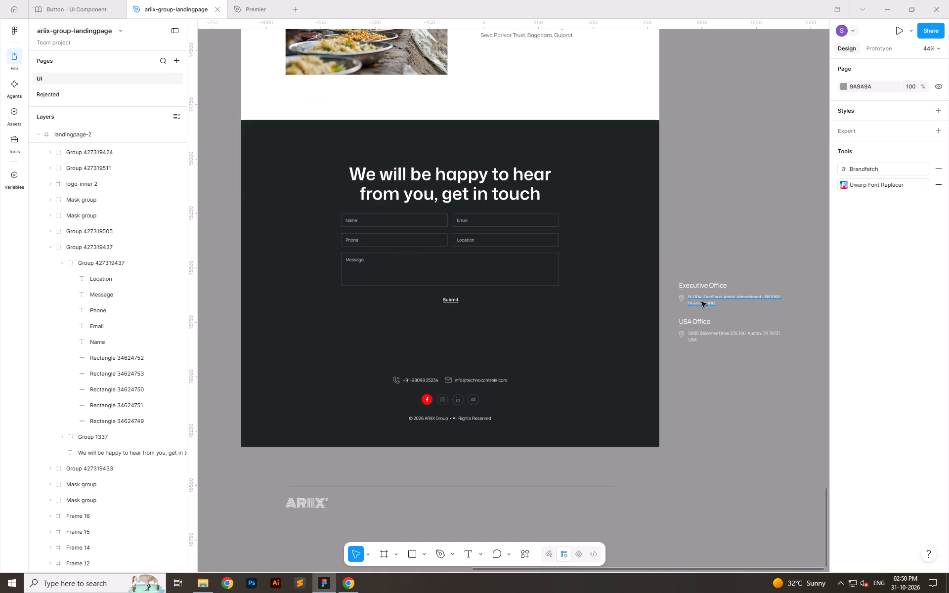
Move the Executive Office heading into the dark footer below Submit and add a colon after it.
left_click_drag(686, 283, 378, 326)
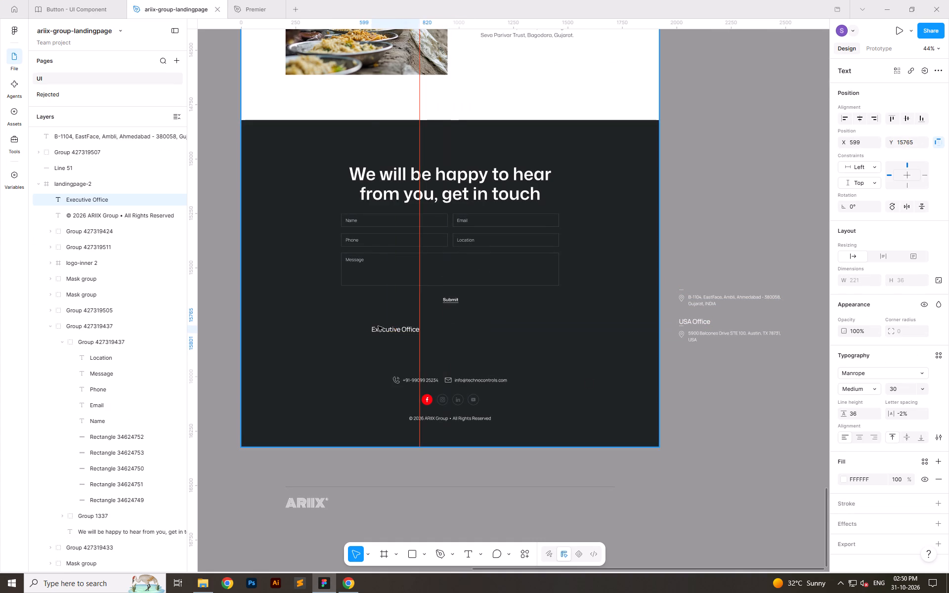
left_click_drag(378, 326, 371, 321)
scroll(415, 322, "up", 7, "ctrl")
double_click(401, 324)
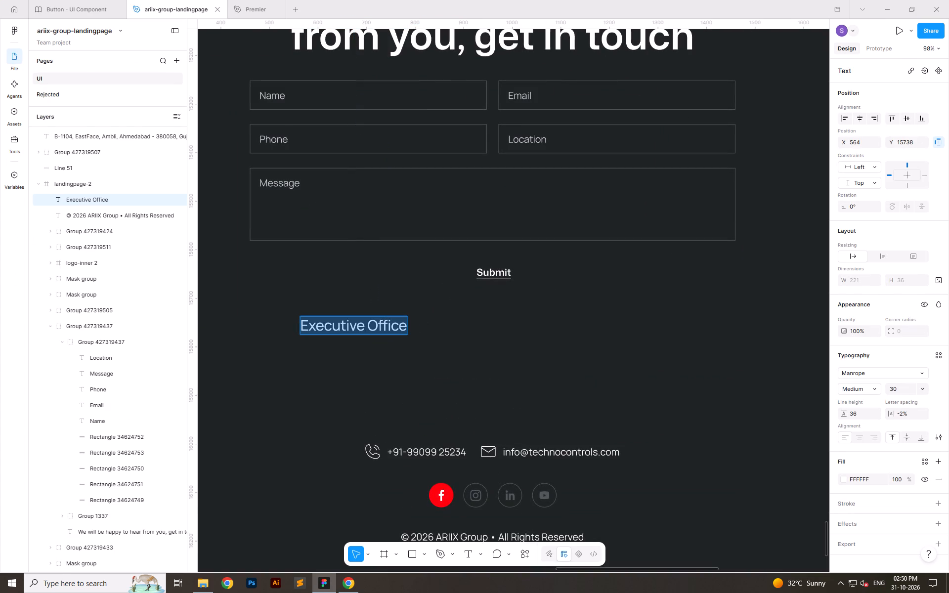
left_click(406, 329)
key("shift+colon")
left_click(545, 353)
Place the Ahmedabad office address just after the "Executive Office:" heading and widen its text box to 563 px so it fits one line.
scroll(363, 372, "down", 6, "ctrl")
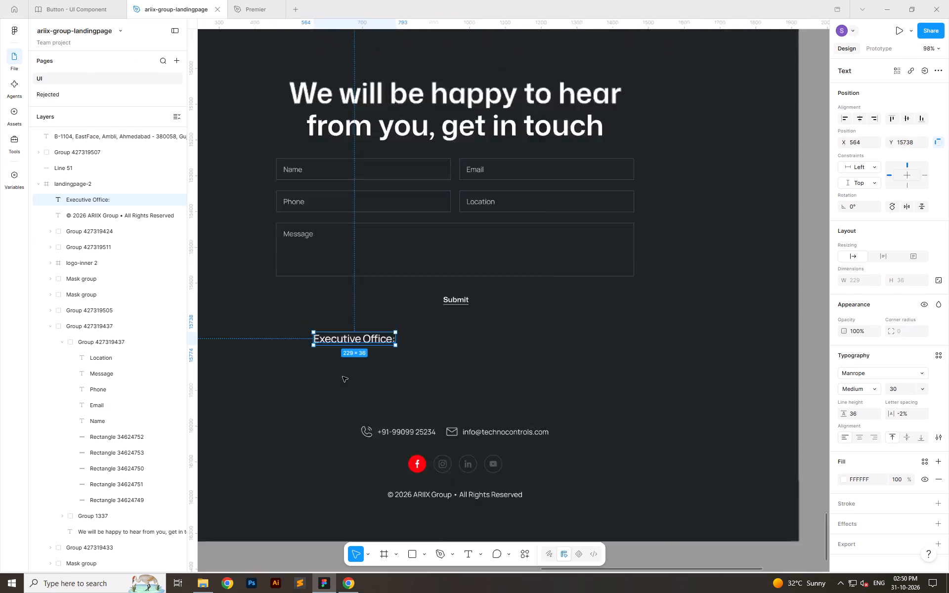
scroll(343, 377, "down", 1, "ctrl")
left_click(665, 326)
left_click_drag(664, 328, 392, 357)
scroll(381, 359, "up", 11, "ctrl")
left_click_drag(409, 360, 406, 351)
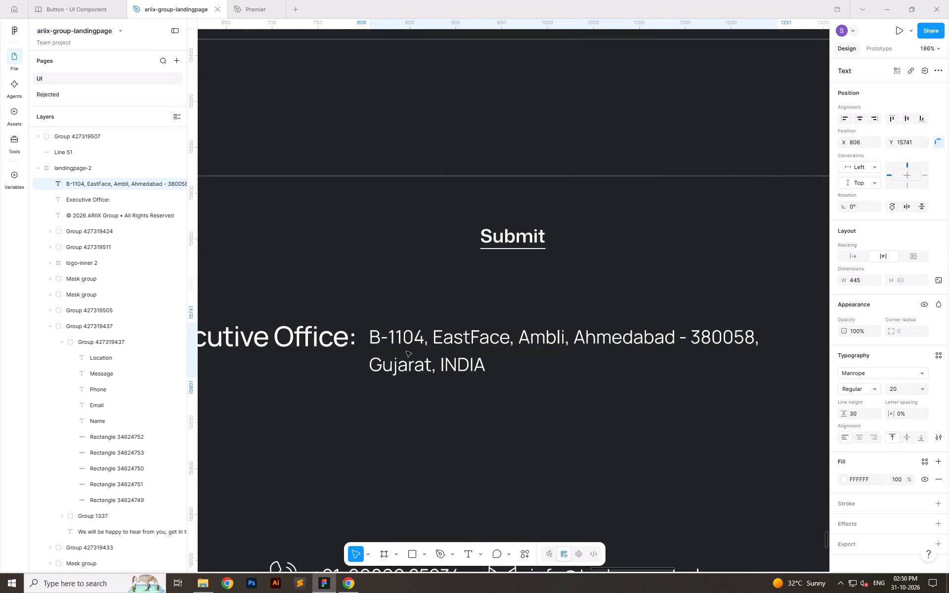
left_click_drag(406, 351, 404, 354)
scroll(403, 344, "down", 5, "ctrl")
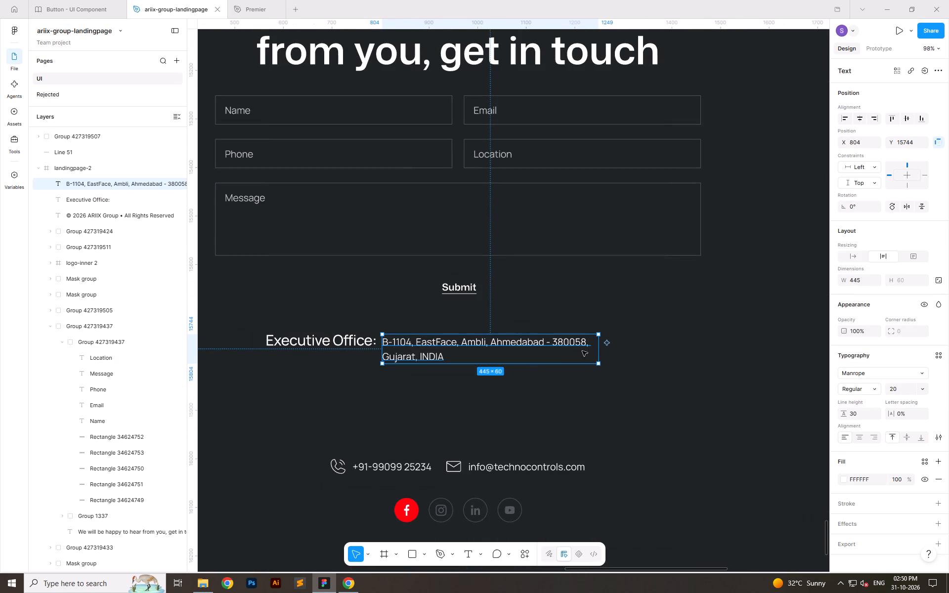
left_click_drag(602, 351, 656, 345)
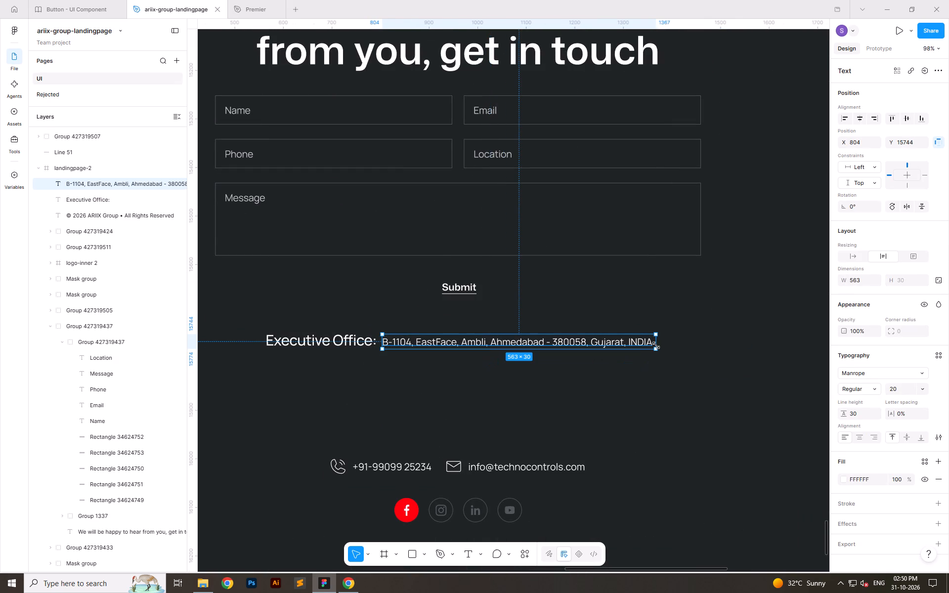
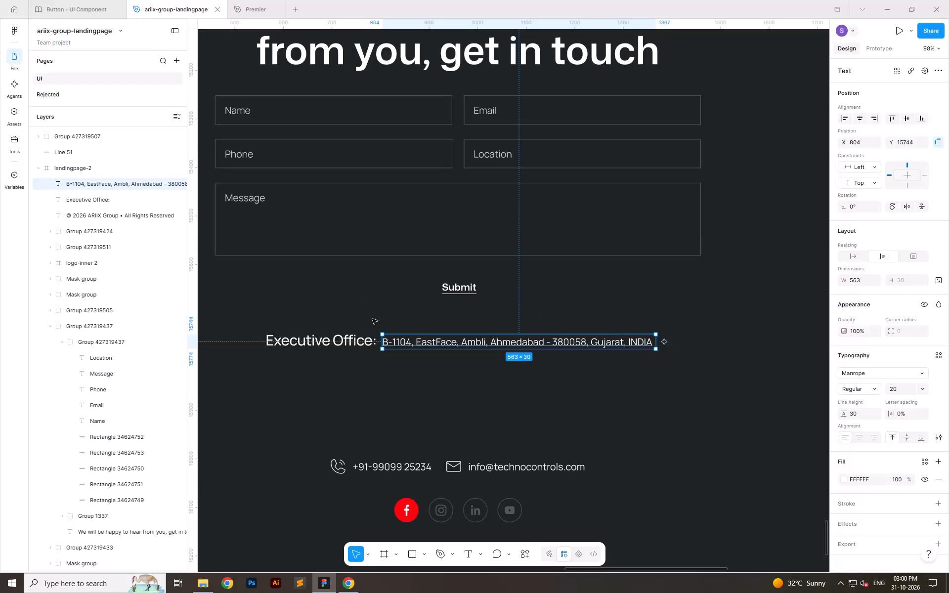
Align the "Executive Office:" heading and the Ahmedabad address beside it on their vertical centres.
left_click(348, 337, "shift")
left_click(910, 118)
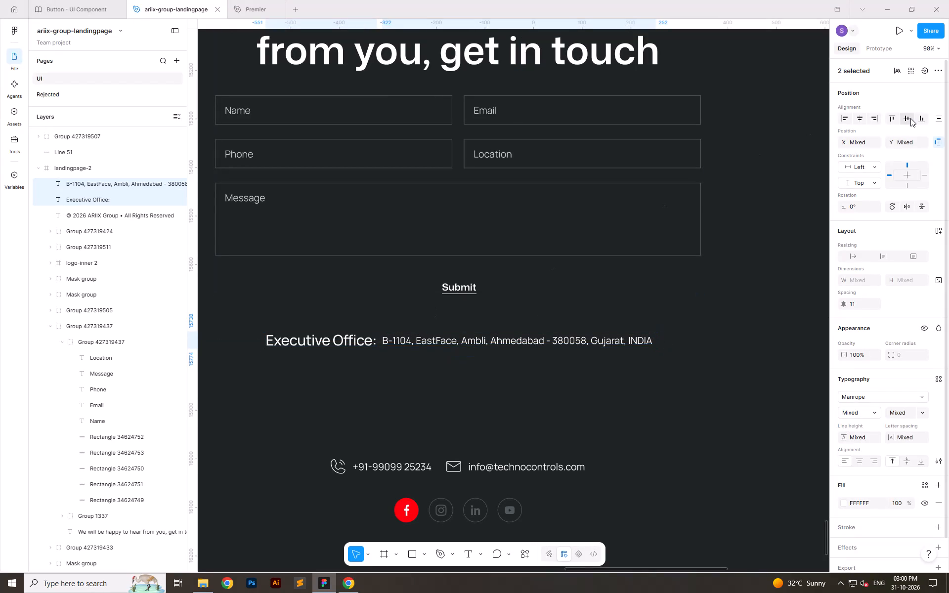
left_click(433, 368)
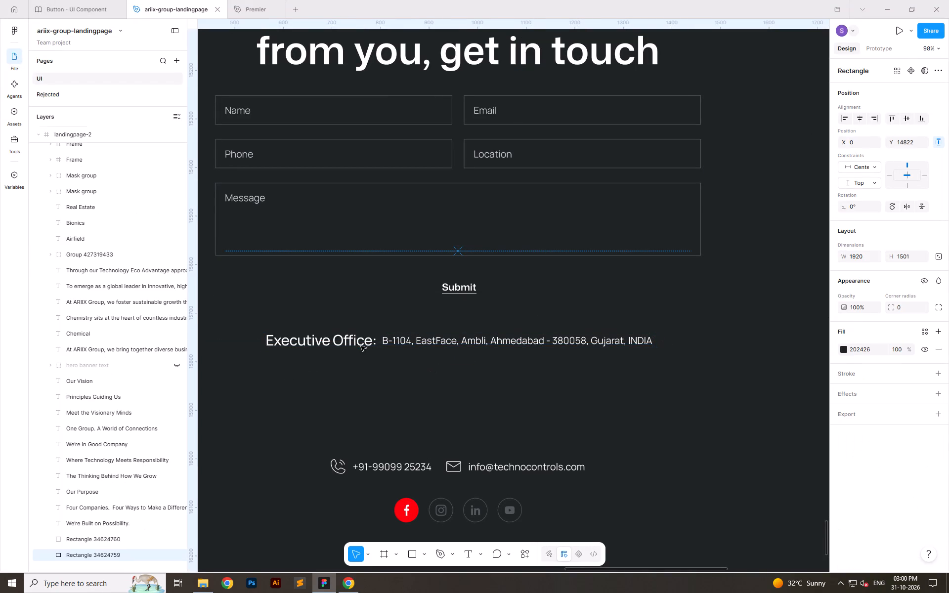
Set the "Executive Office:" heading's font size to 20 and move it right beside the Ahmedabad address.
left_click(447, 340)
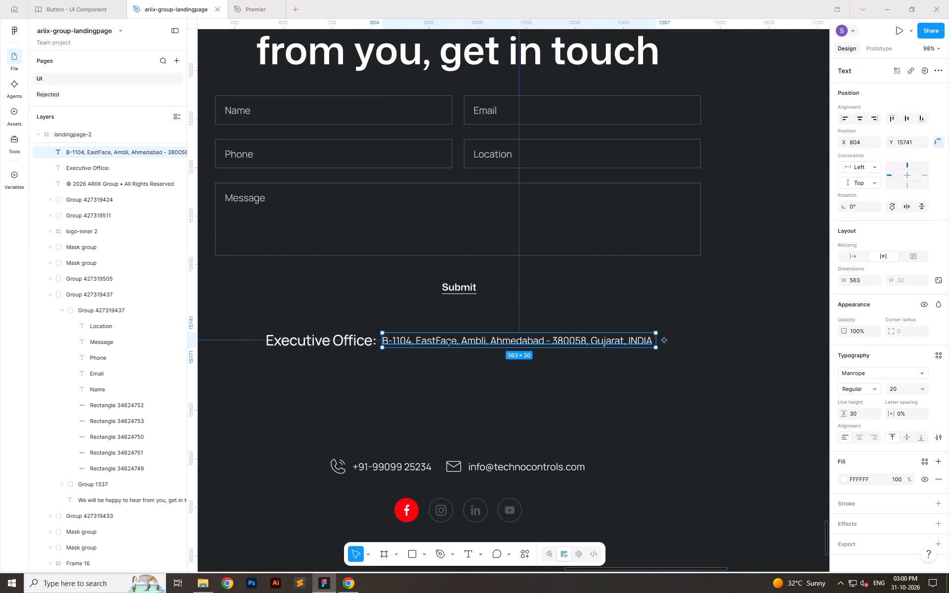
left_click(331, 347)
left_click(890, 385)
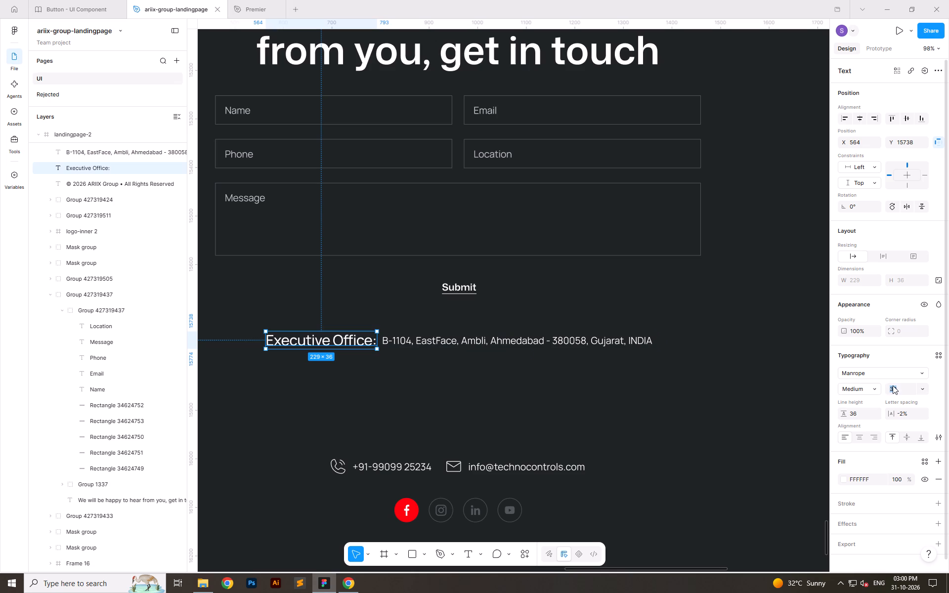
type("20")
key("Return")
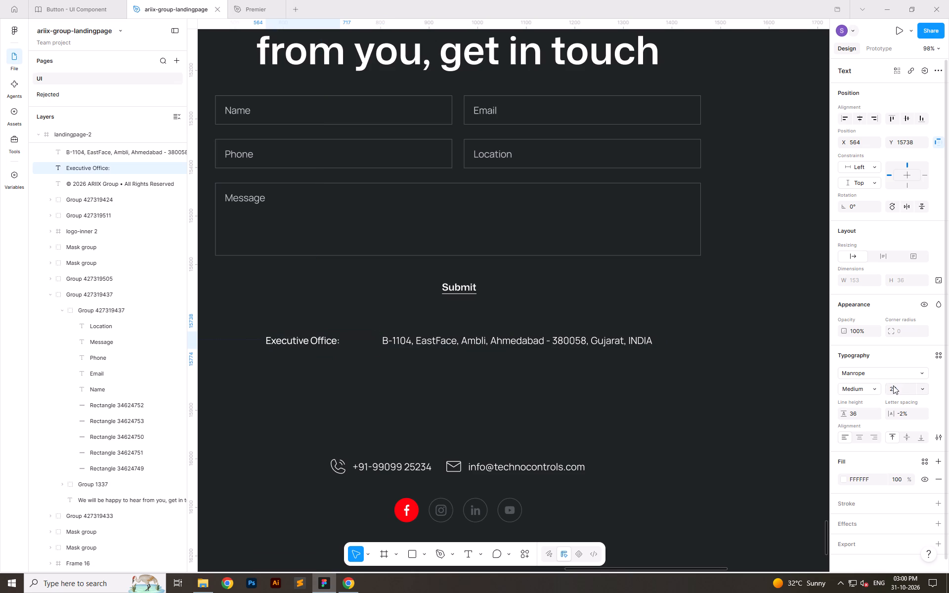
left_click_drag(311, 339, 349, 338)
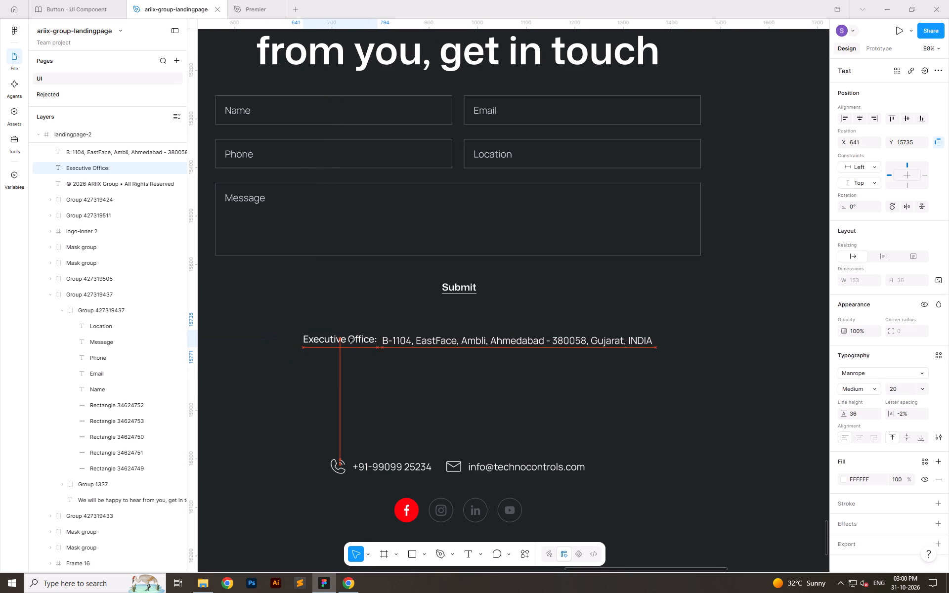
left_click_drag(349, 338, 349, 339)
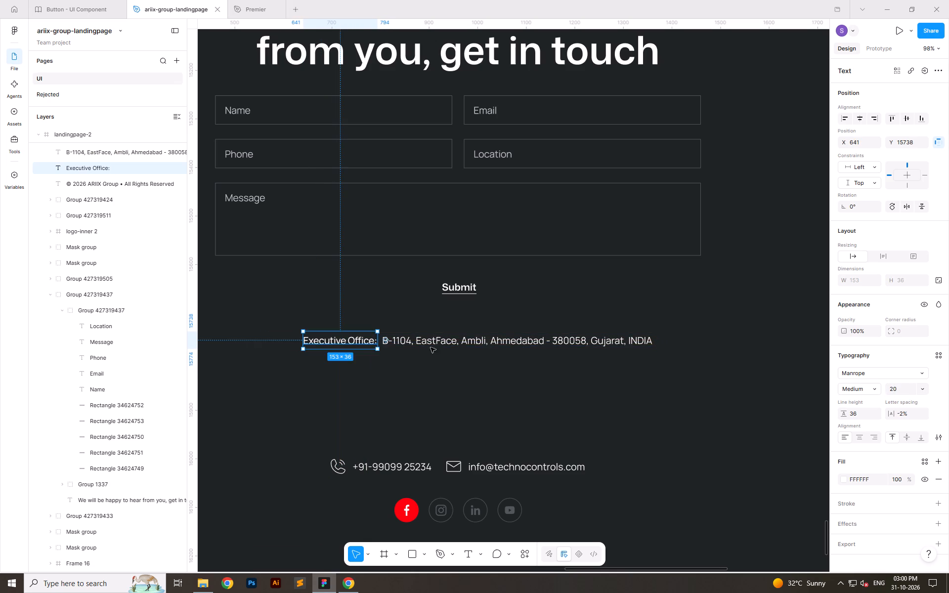
Copy the "Executive Office:" text and insert it, followed by a space, in front of the Ahmedabad address.
left_click(430, 343)
double_click(430, 343)
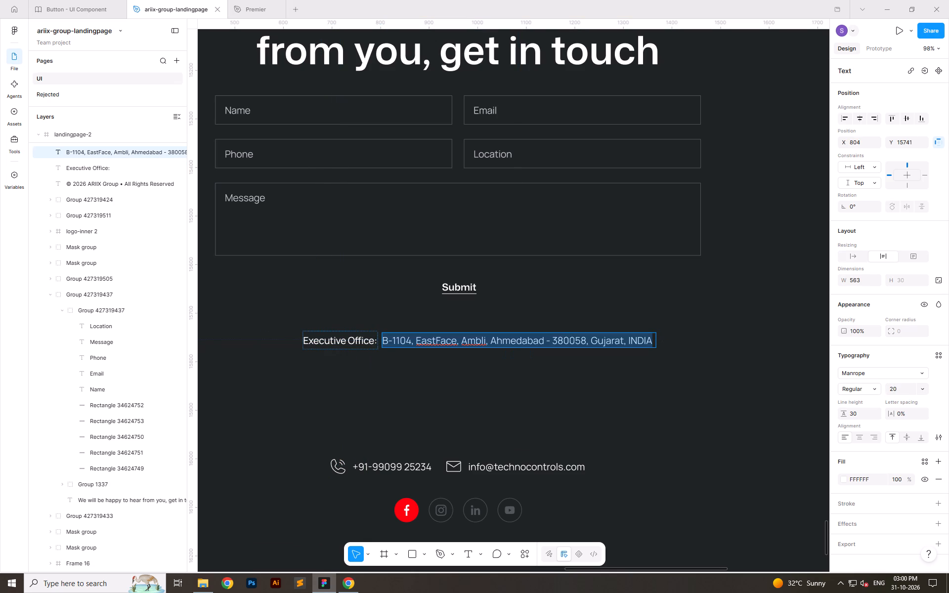
left_click(343, 346)
double_click(91, 168)
key("ctrl+c")
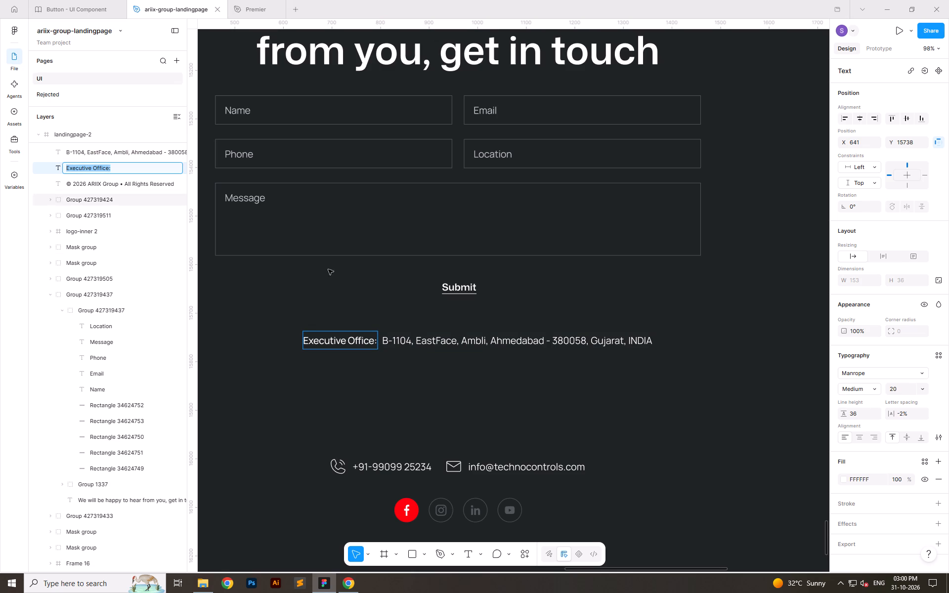
left_click(393, 340)
left_click(384, 341)
key("ctrl+v")
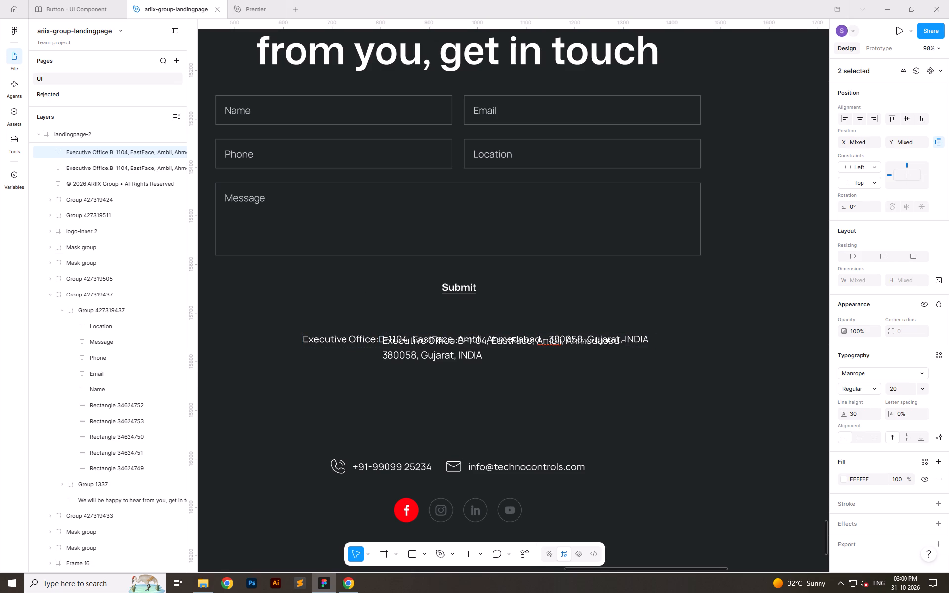
key("space")
left_click(426, 406)
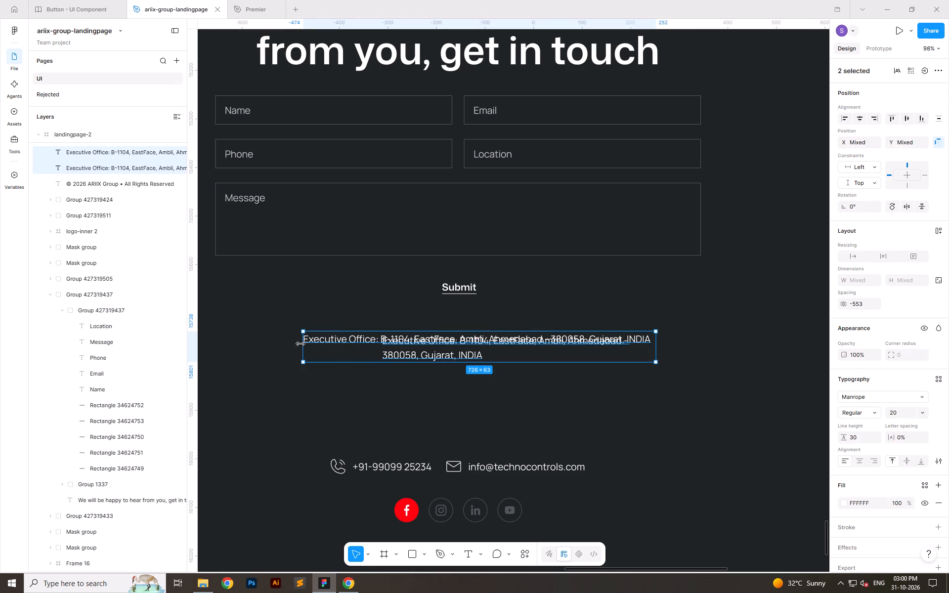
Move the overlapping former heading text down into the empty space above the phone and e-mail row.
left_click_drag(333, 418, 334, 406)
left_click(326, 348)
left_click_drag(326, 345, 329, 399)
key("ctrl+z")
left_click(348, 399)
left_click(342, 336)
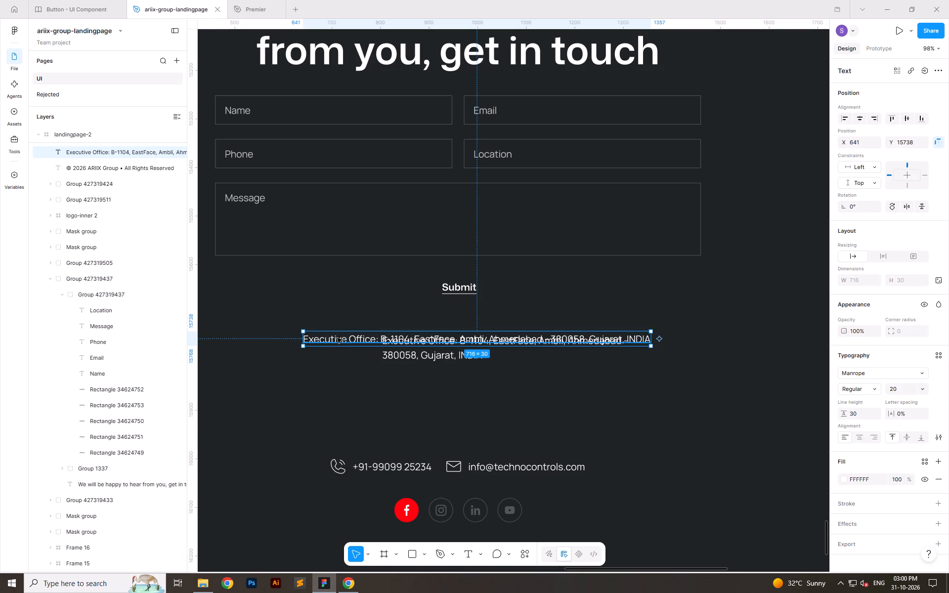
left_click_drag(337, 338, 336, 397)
Set the upper Executive Office address line to auto width and centre it horizontally in the landing page frame.
double_click(428, 343)
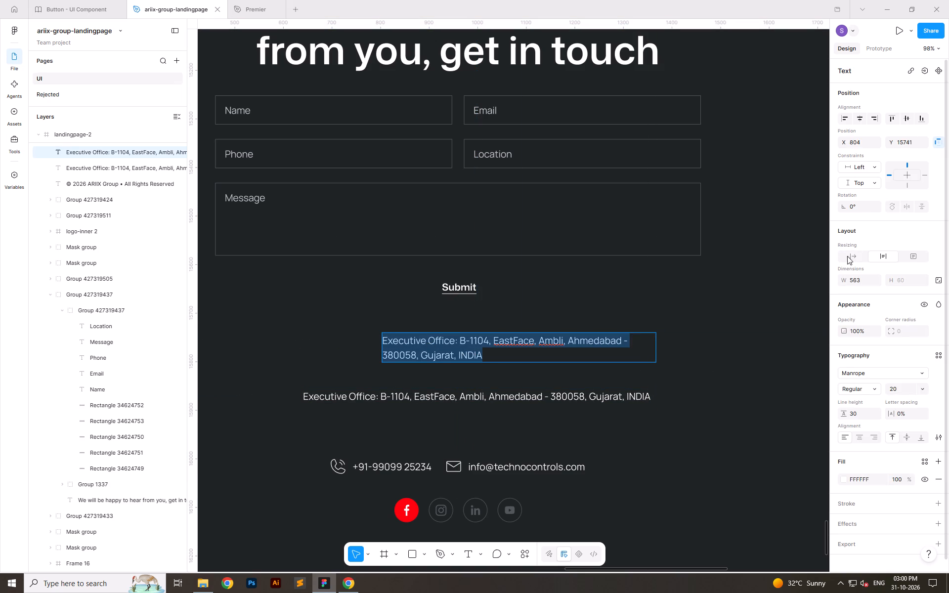
left_click(856, 255)
left_click(755, 398)
left_click(716, 403)
left_click(502, 334)
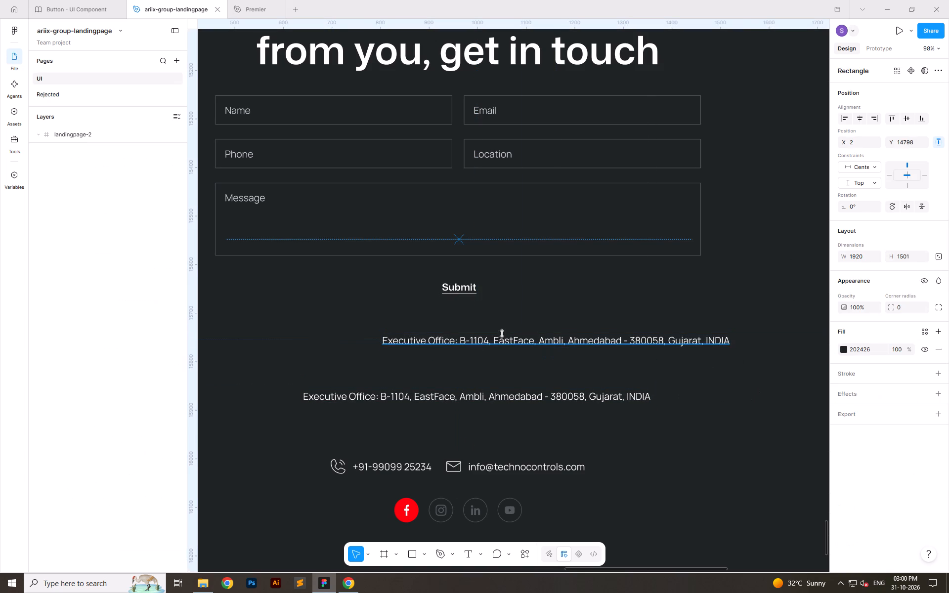
left_click(857, 119)
Replace INDIA with "India" at the end of the centred Executive Office address line.
double_click(604, 340)
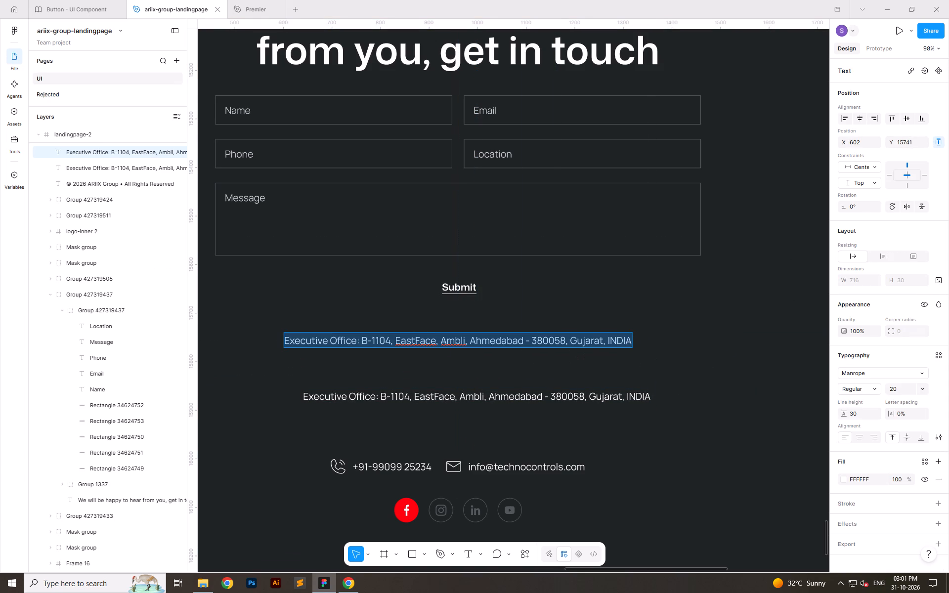
left_click_drag(608, 341, 630, 341)
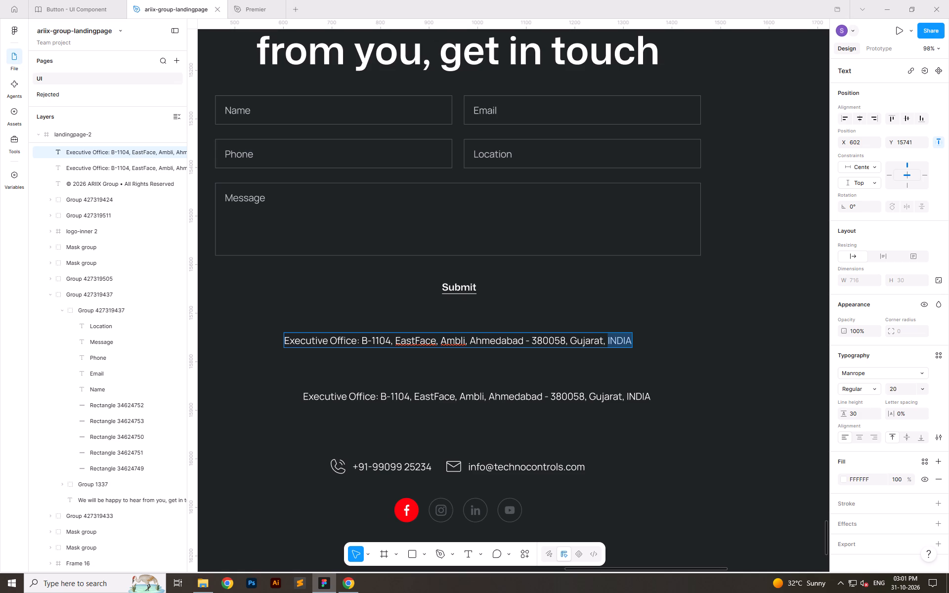
type("India")
left_click(685, 339)
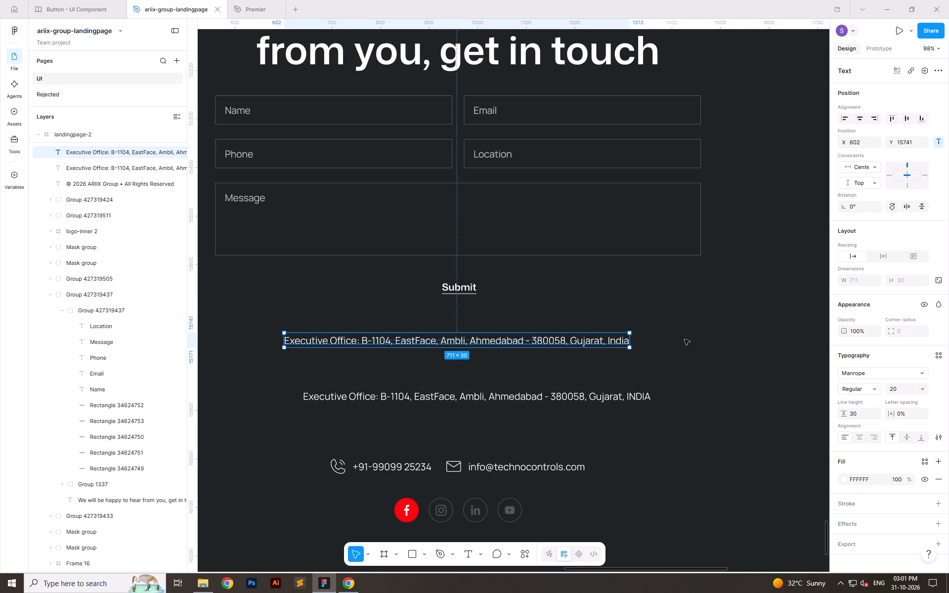
left_click(685, 339)
Duplicate the centred Executive Office line directly below itself, leaving a gap of about 15 px.
left_click(466, 344)
left_click_drag(452, 339, 451, 362, "alt+shift")
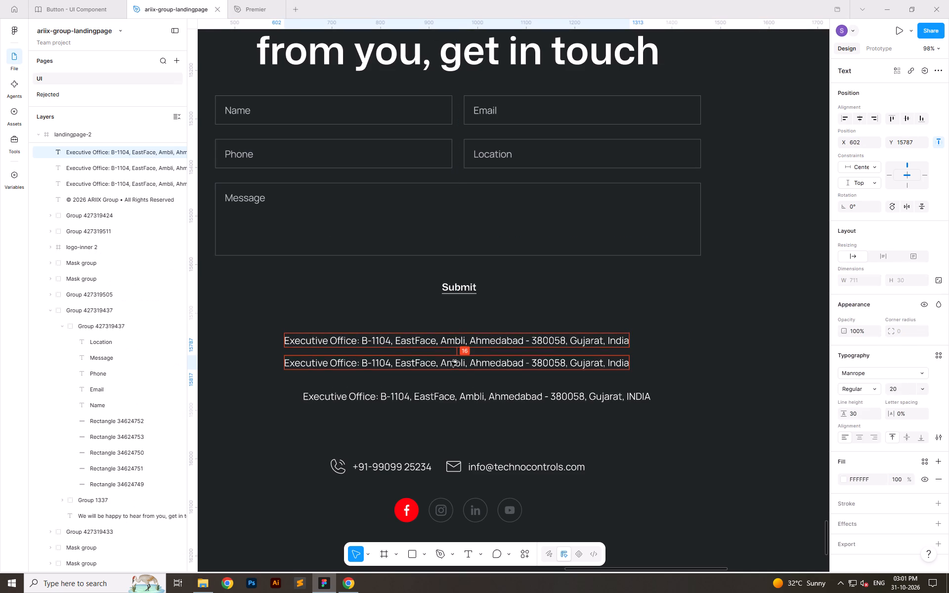
left_click_drag(451, 362, 451, 361, "alt+shift")
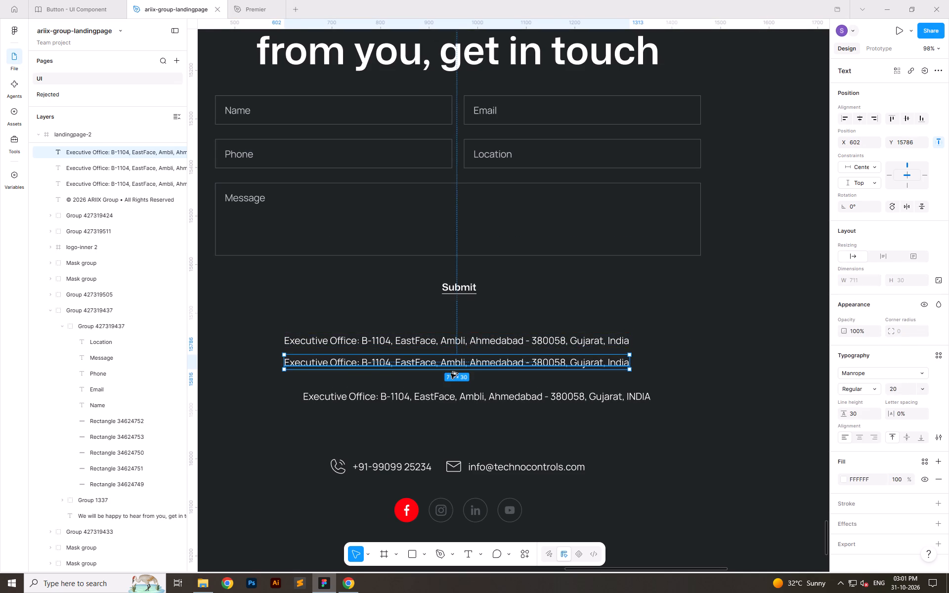
Delete the leftover off-centre Executive Office line that still ends in INDIA.
left_click(446, 397)
key("Delete")
Copy the USA Office's Austin address from beside the frame and paste it over the Ahmedabad address in the duplicated second line.
left_click(459, 356)
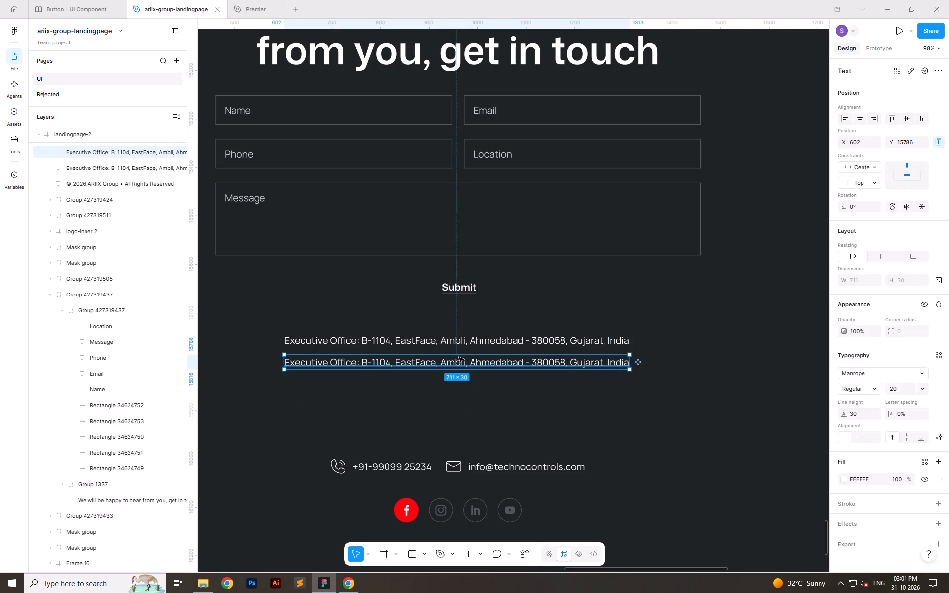
scroll(463, 250, "down", 11)
scroll(543, 297, "up", 6, "ctrl")
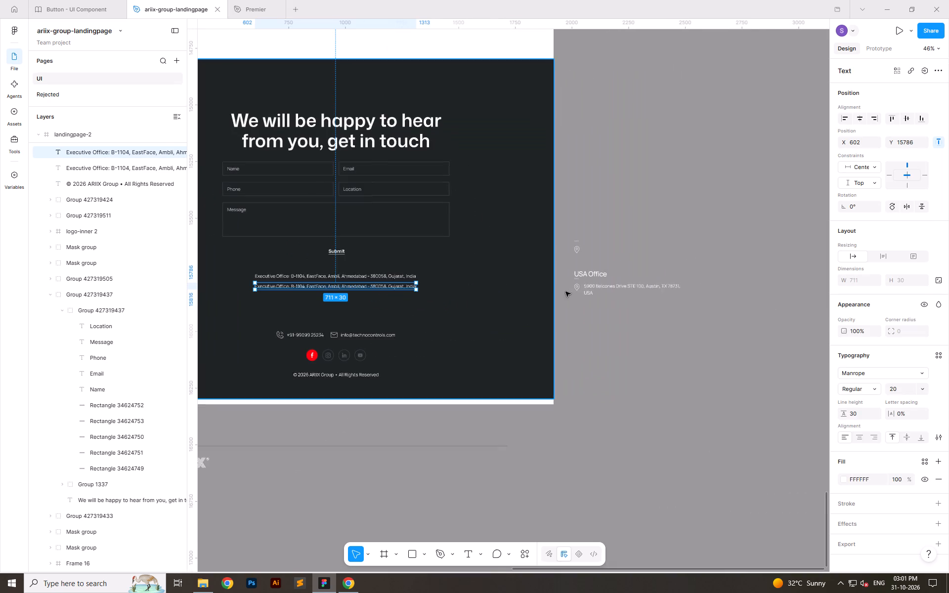
left_click(592, 283, "ctrl")
double_click(78, 137)
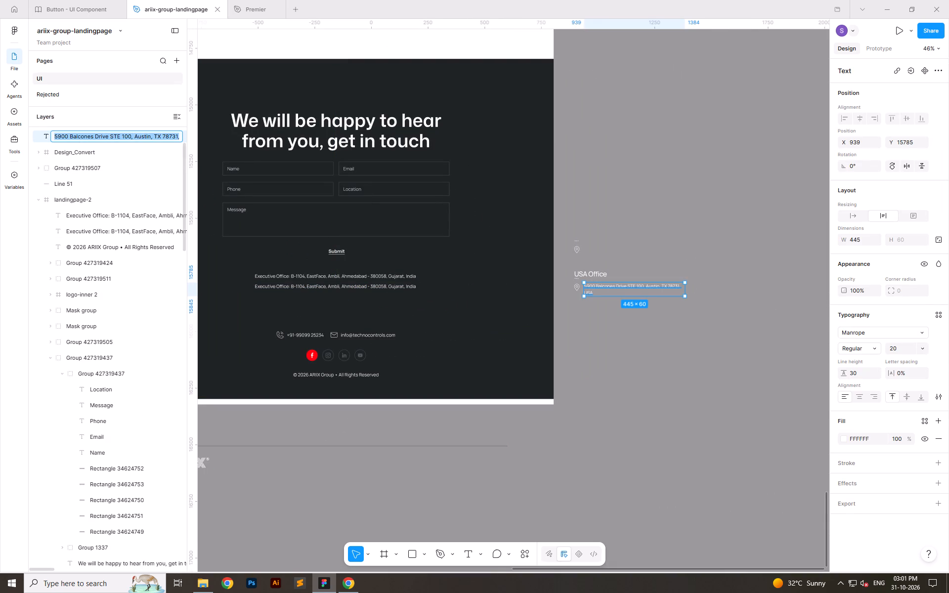
key("ctrl+c")
left_click(710, 207)
double_click(304, 287, "ctrl")
scroll(297, 288, "up", 5, "ctrl")
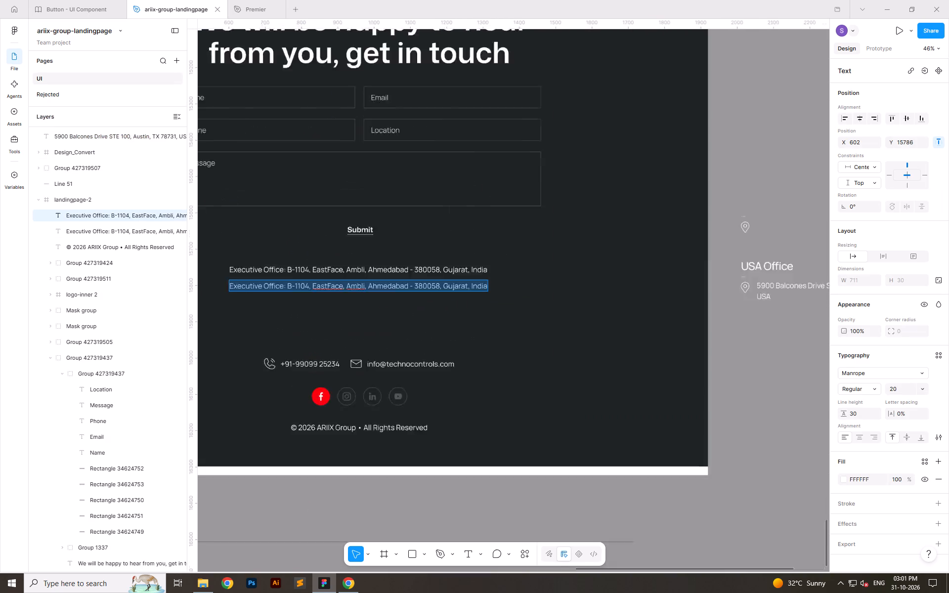
scroll(297, 288, "up", 2, "ctrl")
left_click_drag(283, 286, 564, 291)
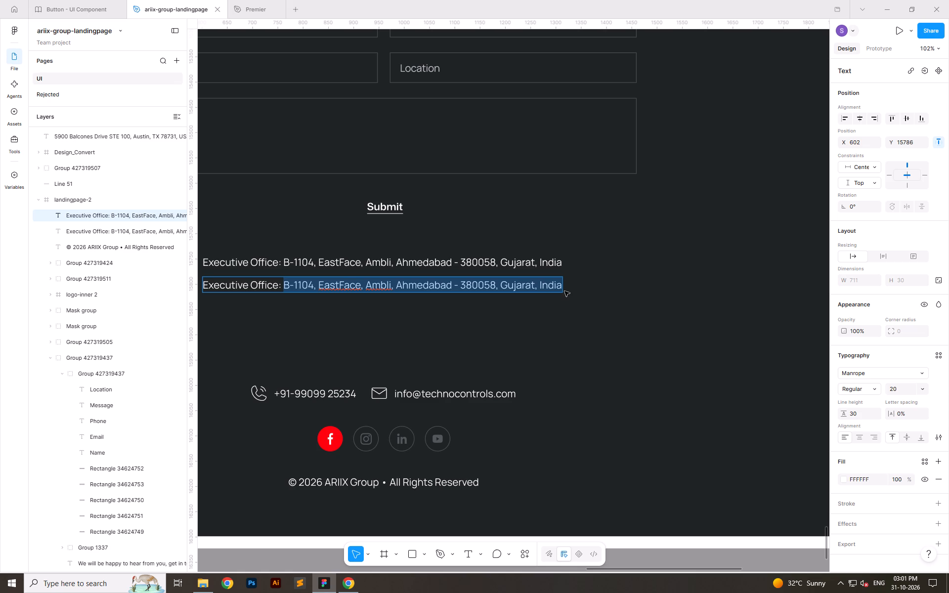
key("ctrl+v")
left_click(581, 314)
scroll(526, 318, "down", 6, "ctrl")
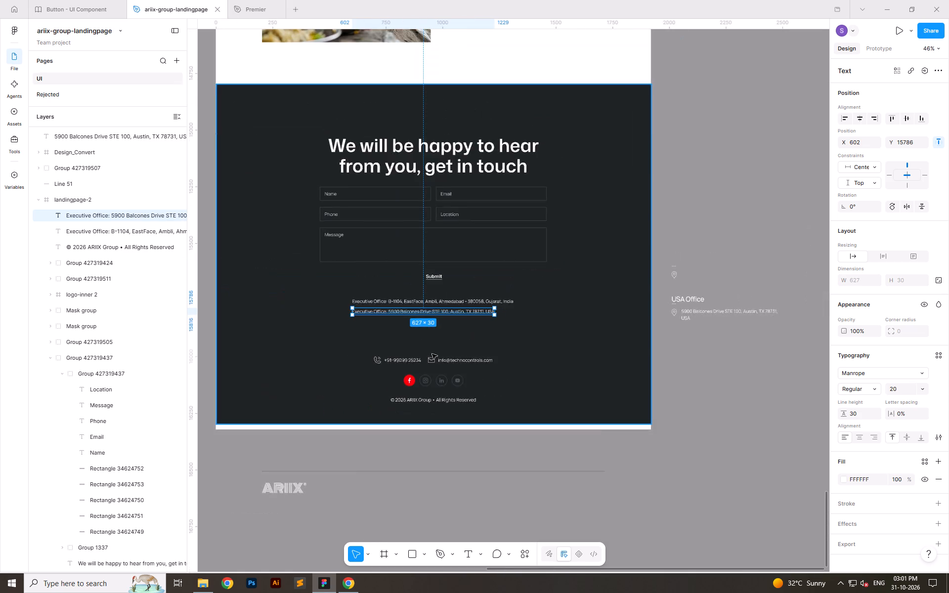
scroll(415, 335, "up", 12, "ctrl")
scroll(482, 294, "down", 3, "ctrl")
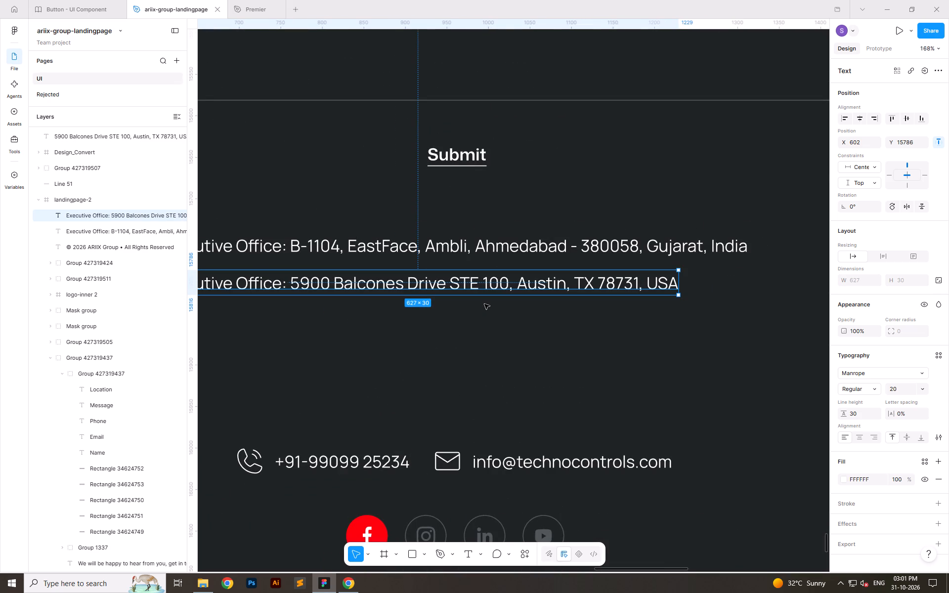
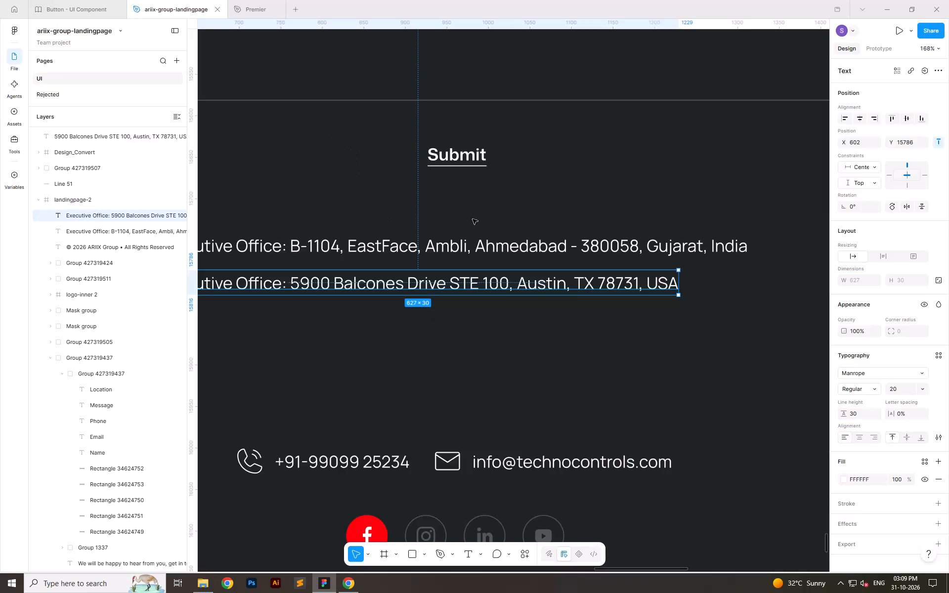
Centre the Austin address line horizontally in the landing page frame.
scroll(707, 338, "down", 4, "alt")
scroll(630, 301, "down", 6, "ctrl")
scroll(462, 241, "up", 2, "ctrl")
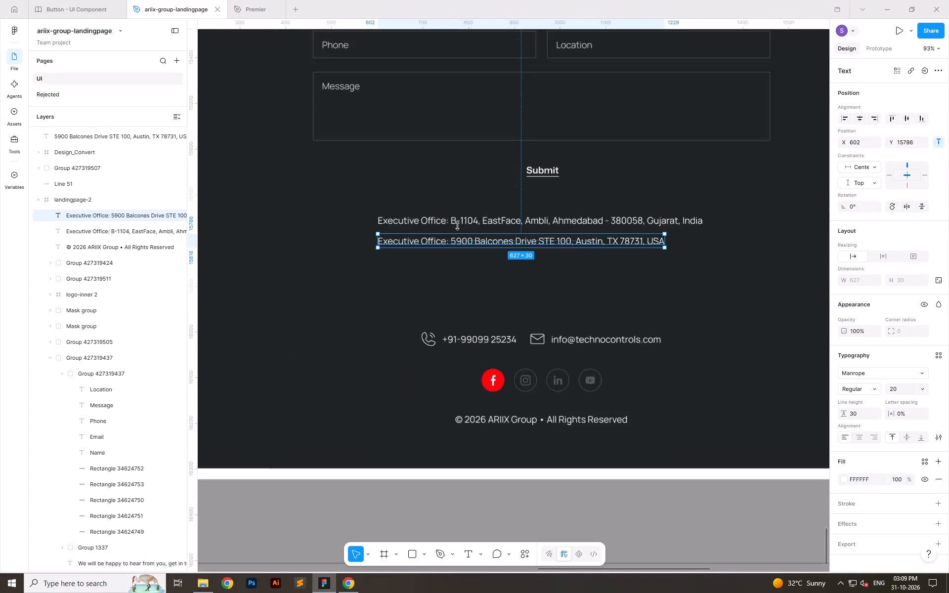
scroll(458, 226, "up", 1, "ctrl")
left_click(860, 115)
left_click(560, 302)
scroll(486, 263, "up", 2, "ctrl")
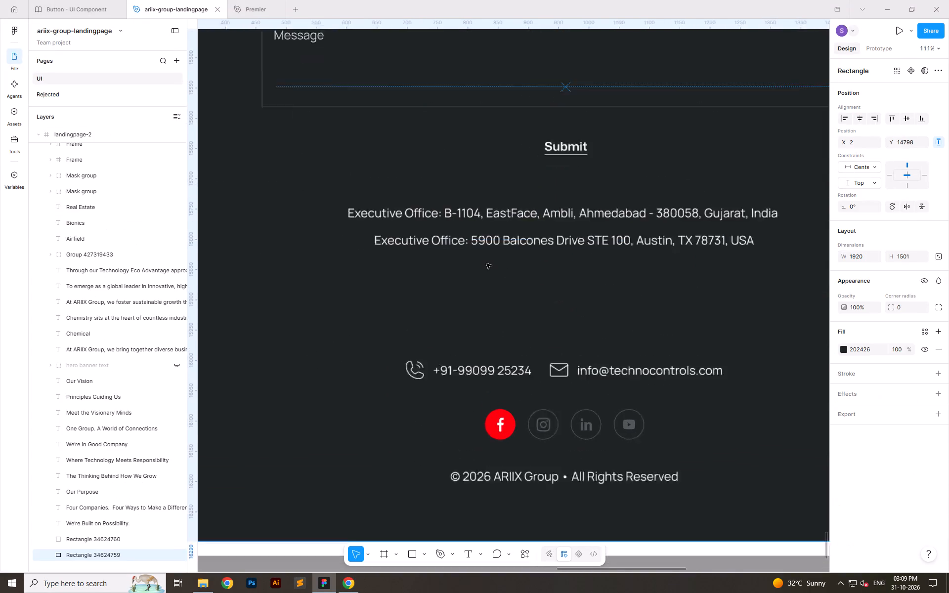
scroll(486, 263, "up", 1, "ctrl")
Look through the open browser references for footer design ideas, including the footer gallery and portfolio footer, and return to Figma.
key("alt+Tab")
key("alt+Tab")
key("alt+Tab")
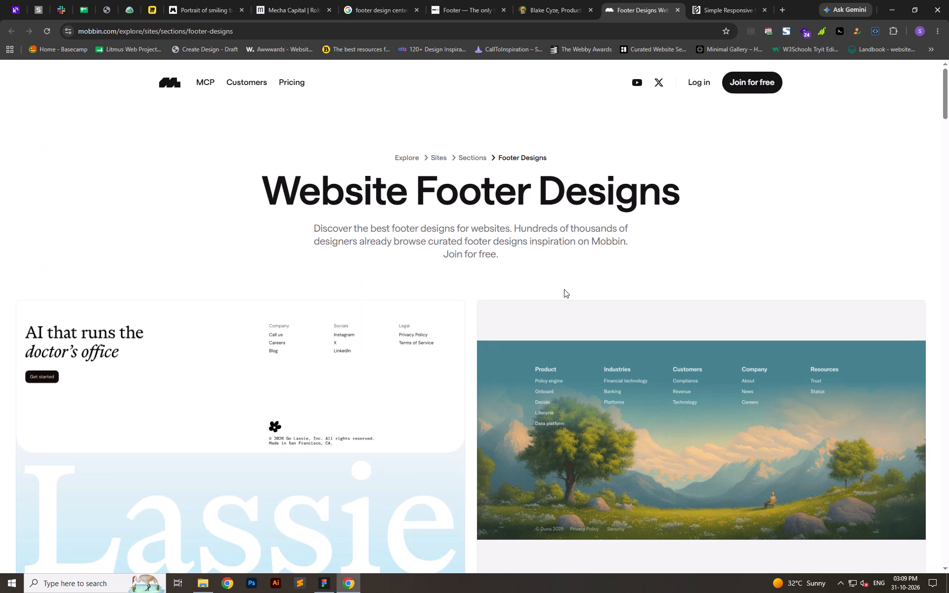
left_click(563, 0)
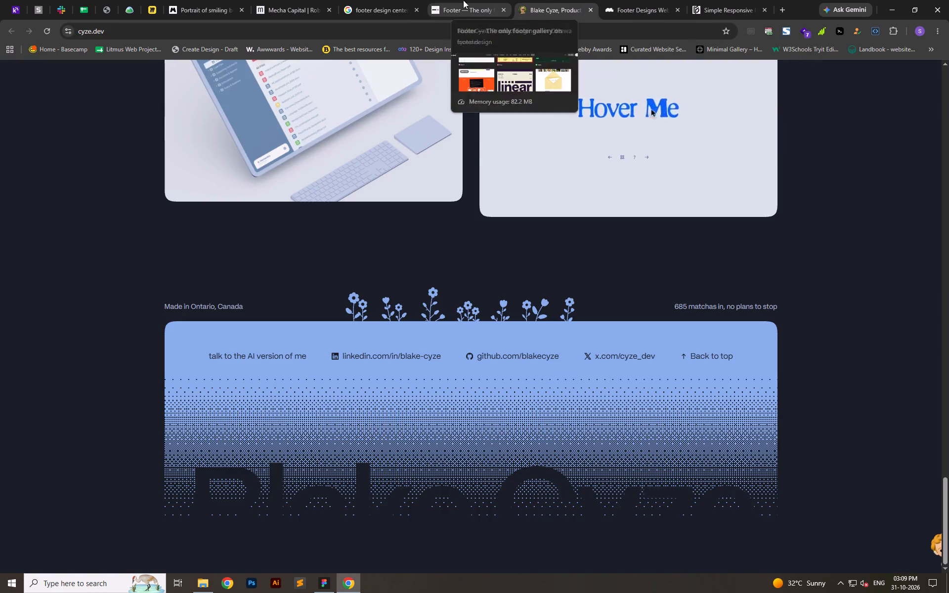
left_click(625, 0)
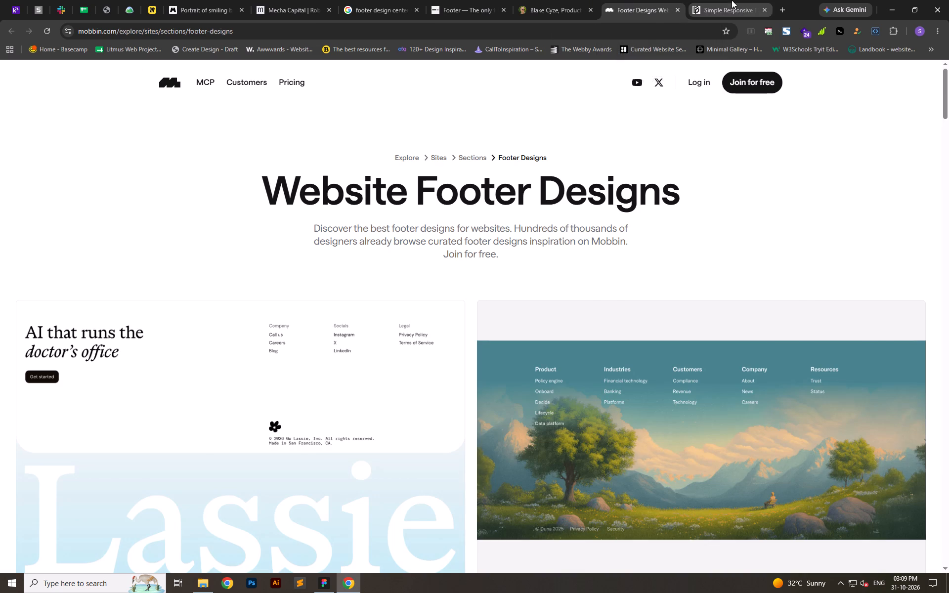
left_click(732, 0)
left_click(547, 0)
left_click(478, 0)
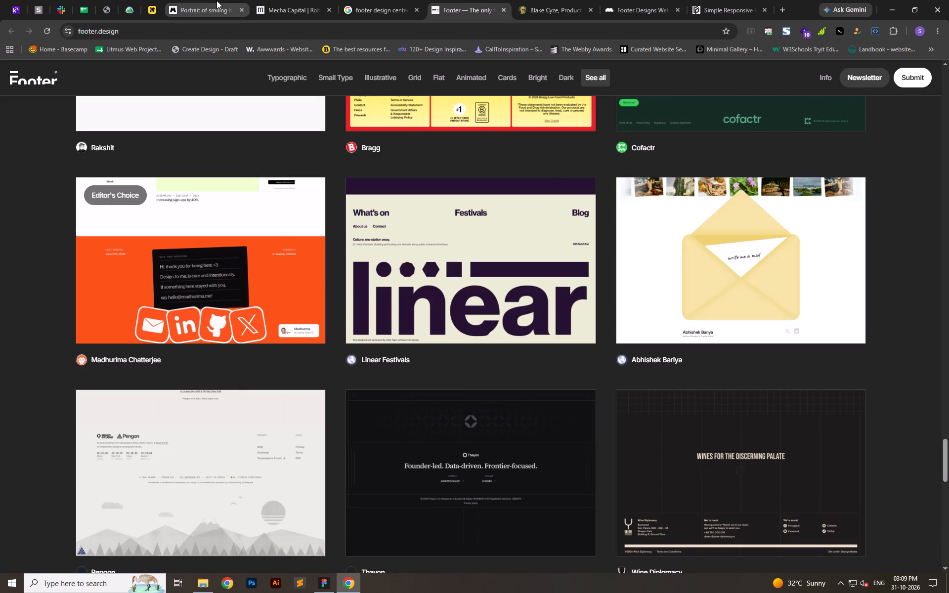
left_click(216, 0)
left_click(381, 2)
left_click(312, 0)
left_click(206, 0)
key("alt+Tab")
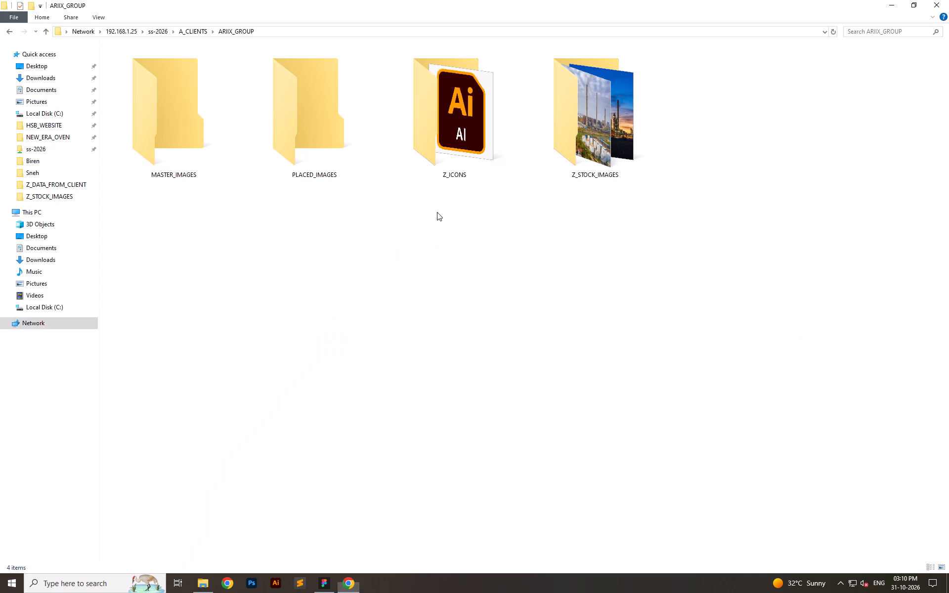
key("alt+Tab")
key("alt+Tab")
Copy the "USA Office" label from beside the frame and paste it over "Executive Office" in the Austin address line.
scroll(399, 343, "down", 9, "ctrl")
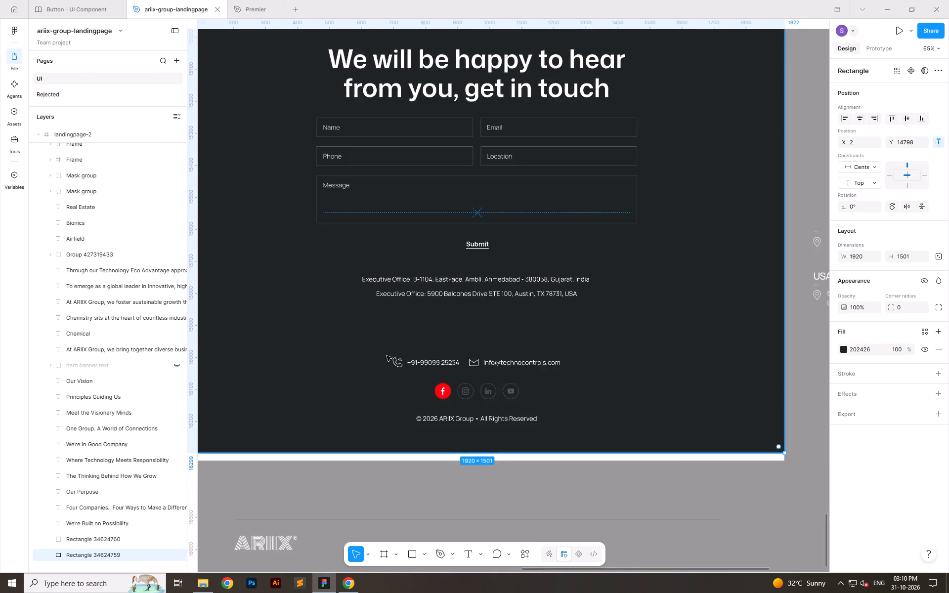
scroll(387, 356, "down", 3, "ctrl")
scroll(672, 346, "up", 7, "ctrl")
left_click(473, 292, "ctrl")
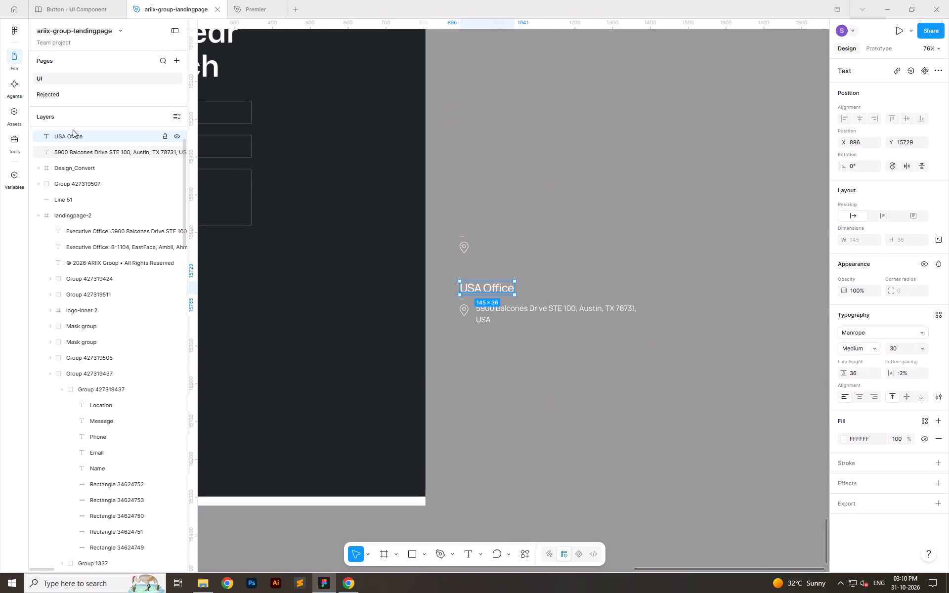
double_click(71, 136)
key("ctrl+c")
left_click(669, 526)
key("space")
key("space")
key("space")
key("space")
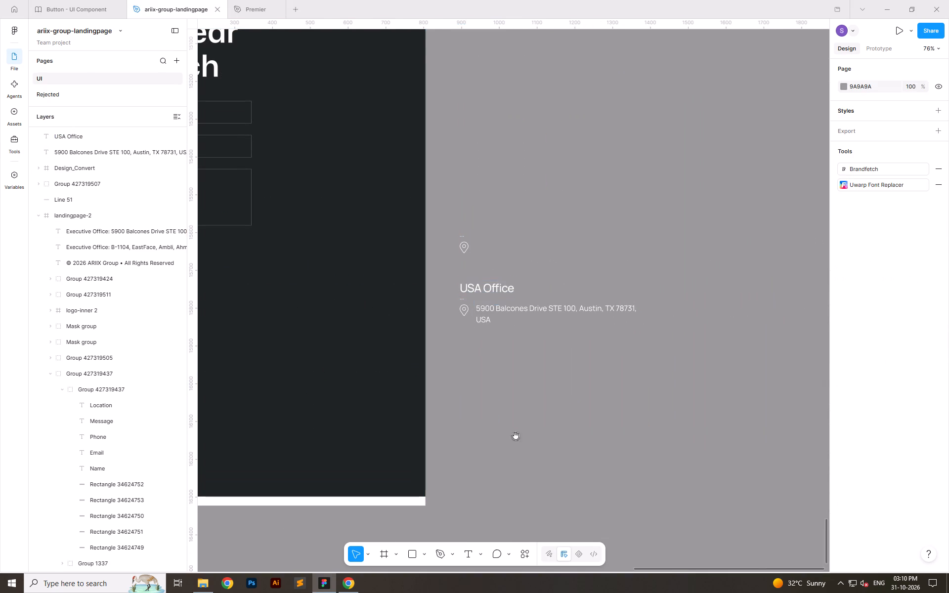
left_click_drag(516, 436, 867, 436)
scroll(292, 307, "up", 3, "ctrl")
double_click(336, 307, "ctrl")
scroll(331, 308, "up", 7, "ctrl")
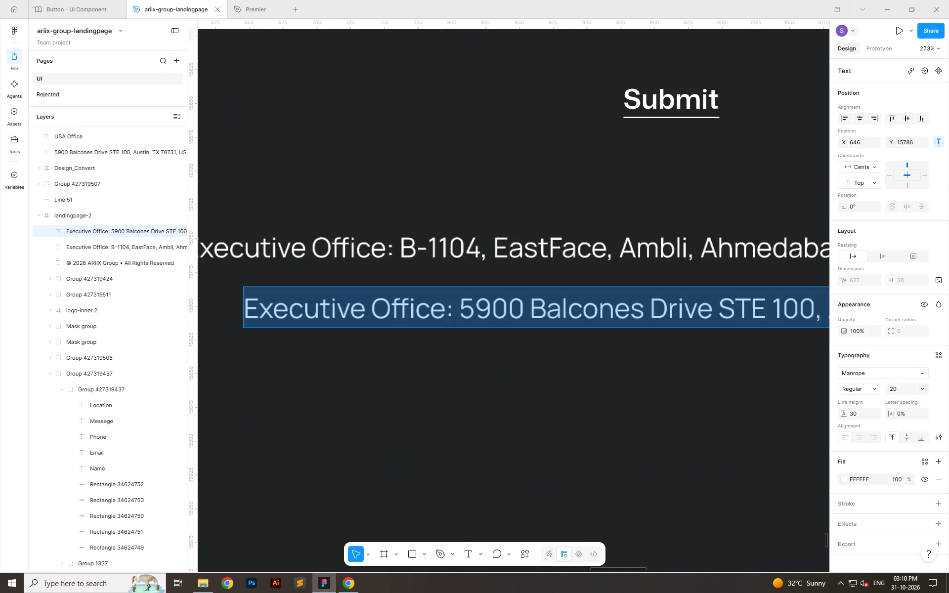
left_click_drag(443, 313, 243, 315)
key("ctrl+v")
left_click(449, 399)
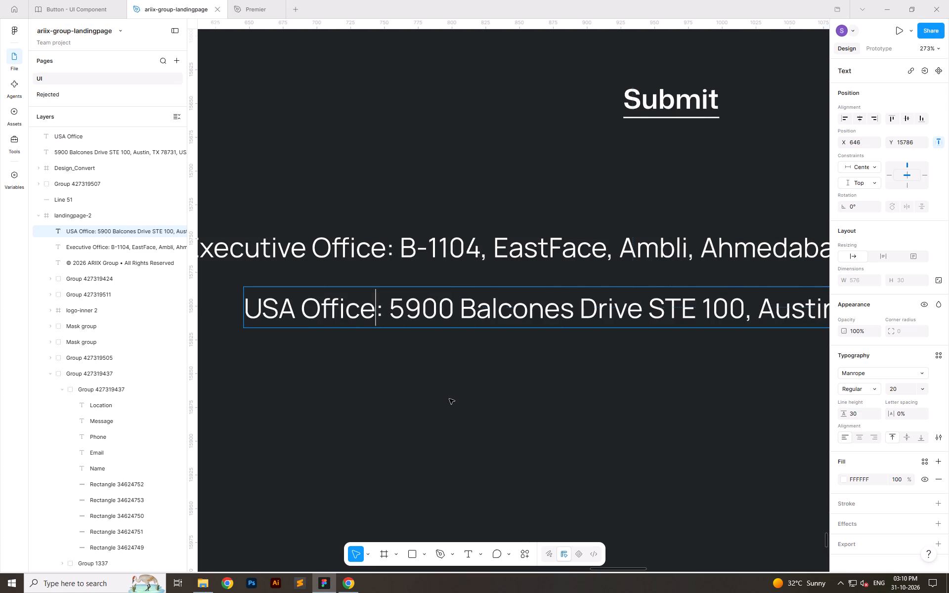
Centre the USA Office and Executive Office address lines horizontally in the frame.
left_click(858, 120)
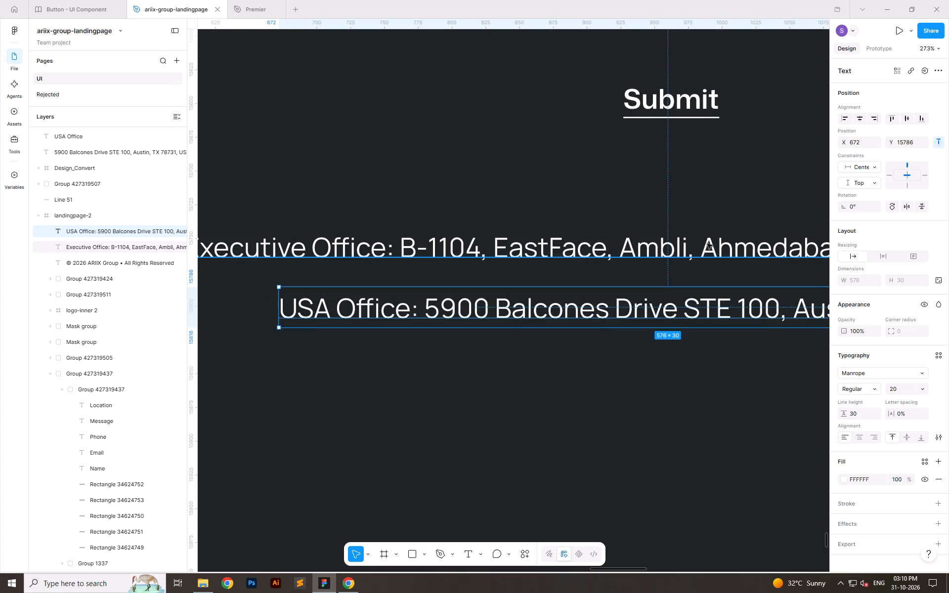
left_click(705, 246)
left_click(860, 119)
Move both address lines down together, leaving a gap of about 50 px above the phone and email row.
scroll(499, 236, "down", 12, "ctrl")
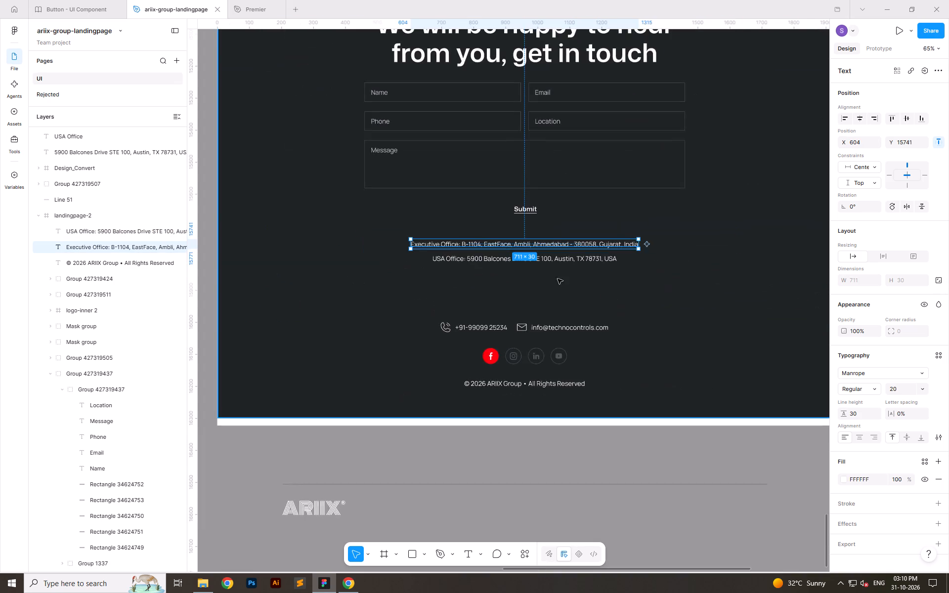
scroll(527, 282, "up", 4, "ctrl")
left_click(532, 240, "shift")
left_click_drag(569, 220, 572, 301)
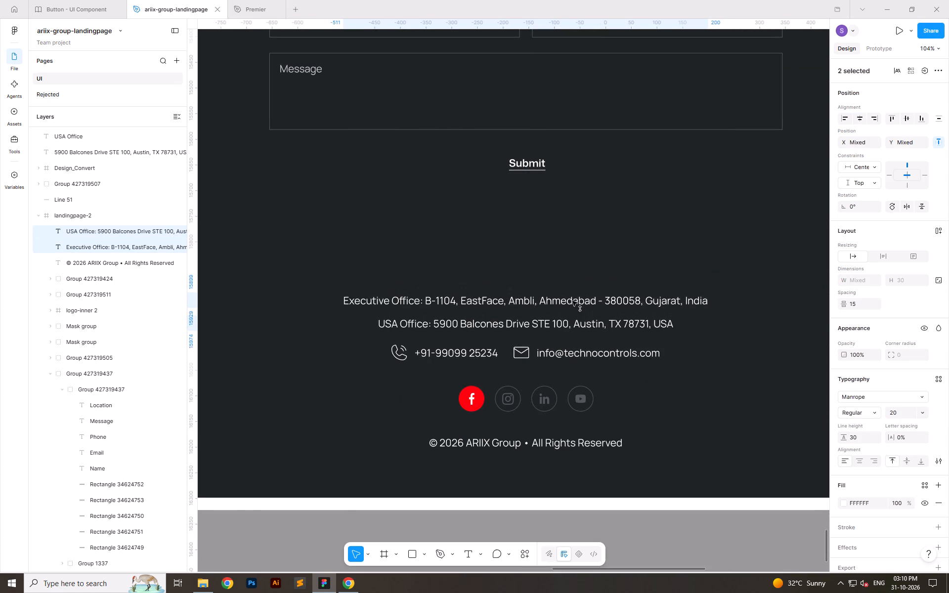
left_click_drag(572, 301, 575, 290)
scroll(476, 326, "down", 5, "ctrl")
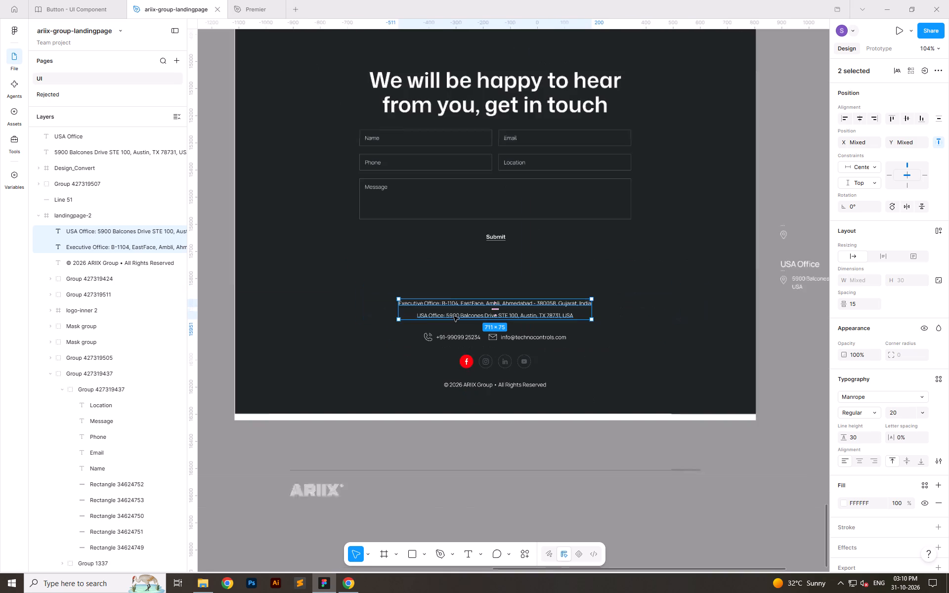
left_click(542, 477)
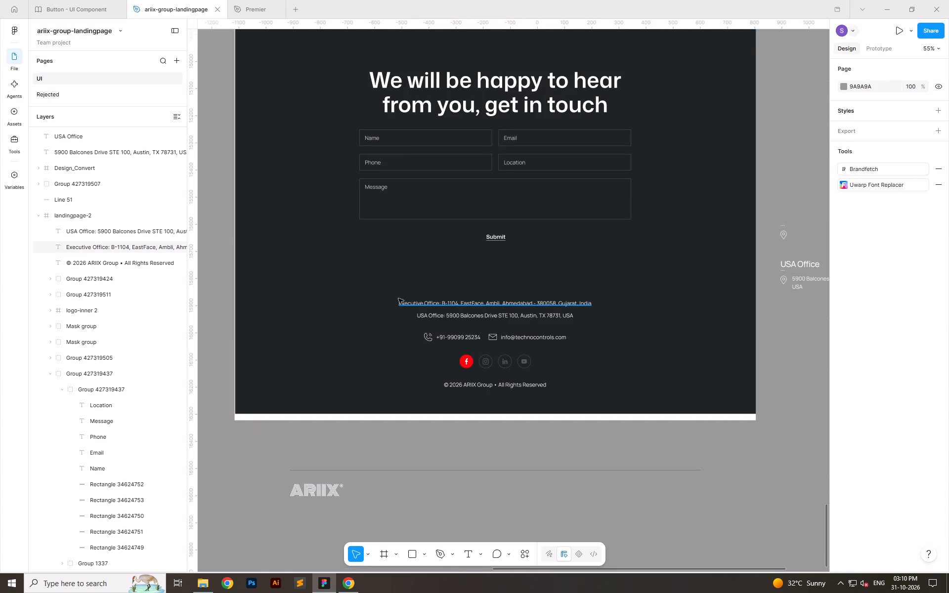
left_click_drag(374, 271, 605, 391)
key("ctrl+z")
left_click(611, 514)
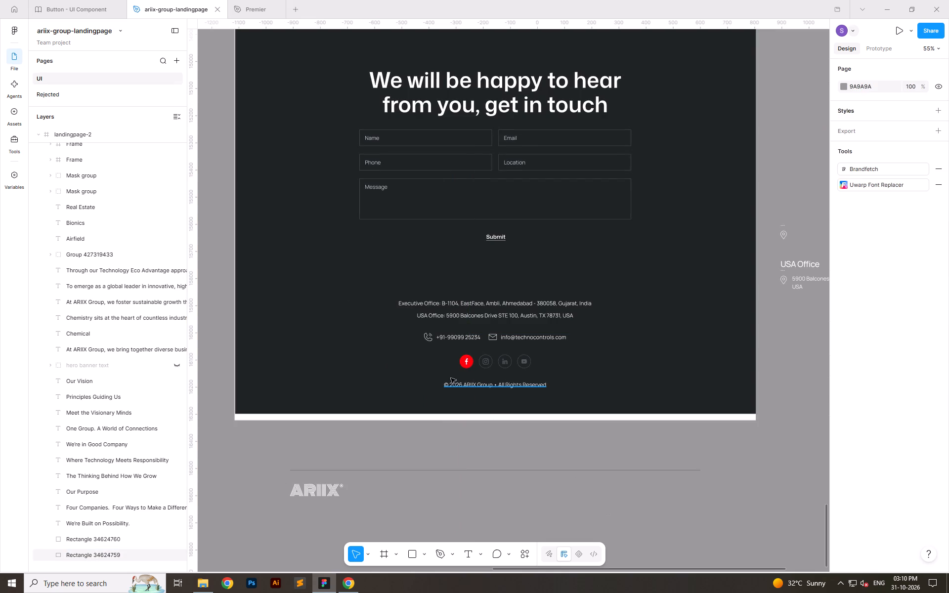
Move the address lines, contact row, social icons and copyright line up together to about 100 px below the Submit group.
left_click_drag(365, 280, 648, 410, "ctrl")
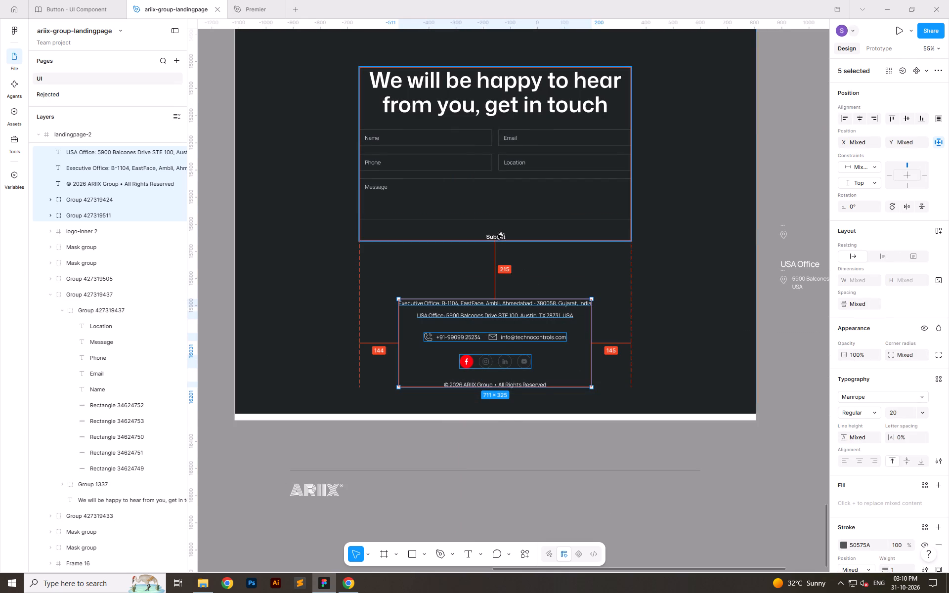
key("alt+shift+Up")
key("alt+shift+Up")
key("alt+shift+Up")
key("alt+shift+Up")
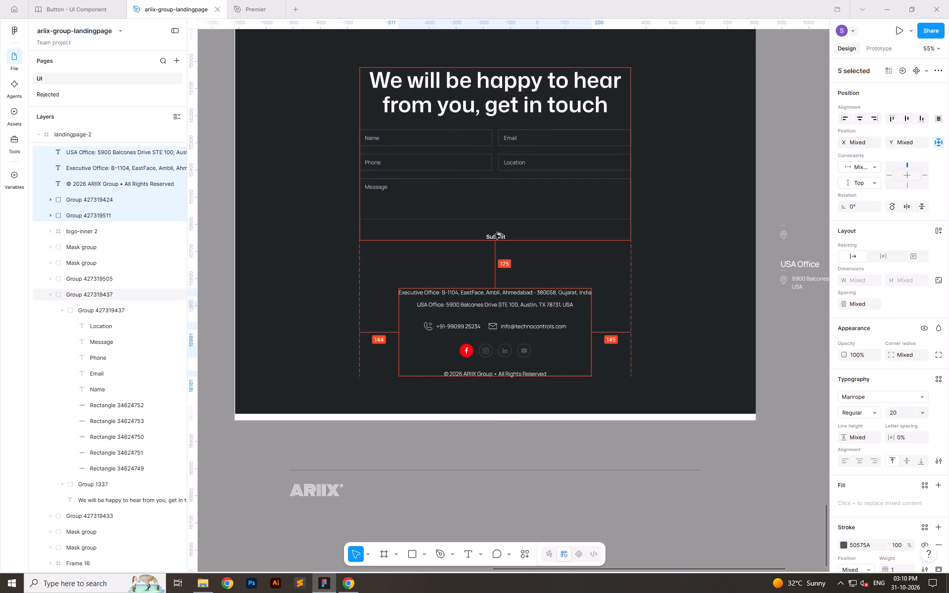
key("alt+shift+Up")
key("alt+shift+Up")
key("alt+shift+Up")
key("alt+shift+Up")
key("alt+shift+Up")
key("alt+shift+Up")
key("alt+shift+Up")
key("alt+Up")
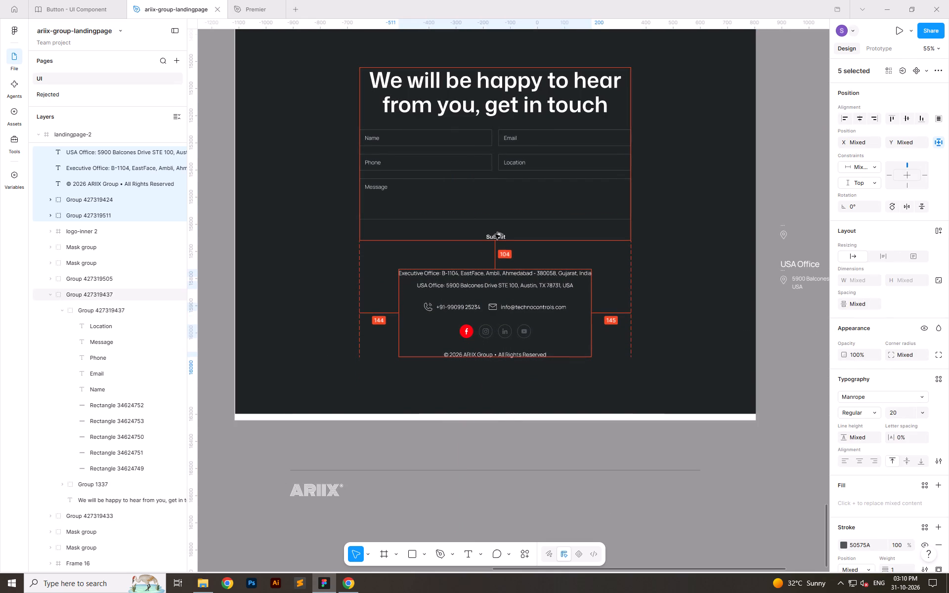
key("alt+Up")
key("alt+Up")
key("alt+Up")
key("alt+Up")
scroll(485, 317, "down", 4, "ctrl")
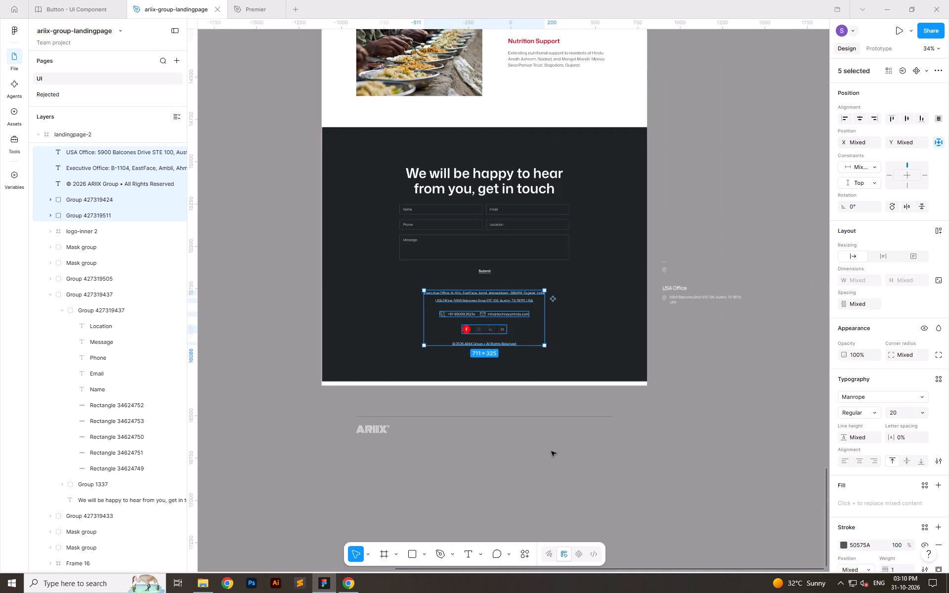
left_click(551, 451)
left_click(563, 371, "ctrl")
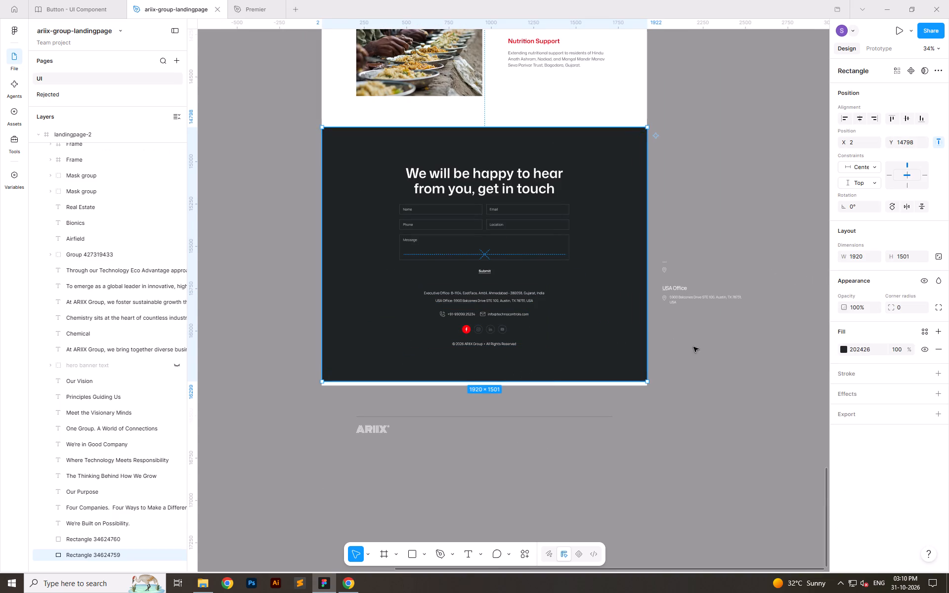
Delete the leftover USA Office label, Austin address and location icons beside the landing page frame.
left_click(730, 367)
left_click_drag(656, 242, 751, 343)
key("Delete")
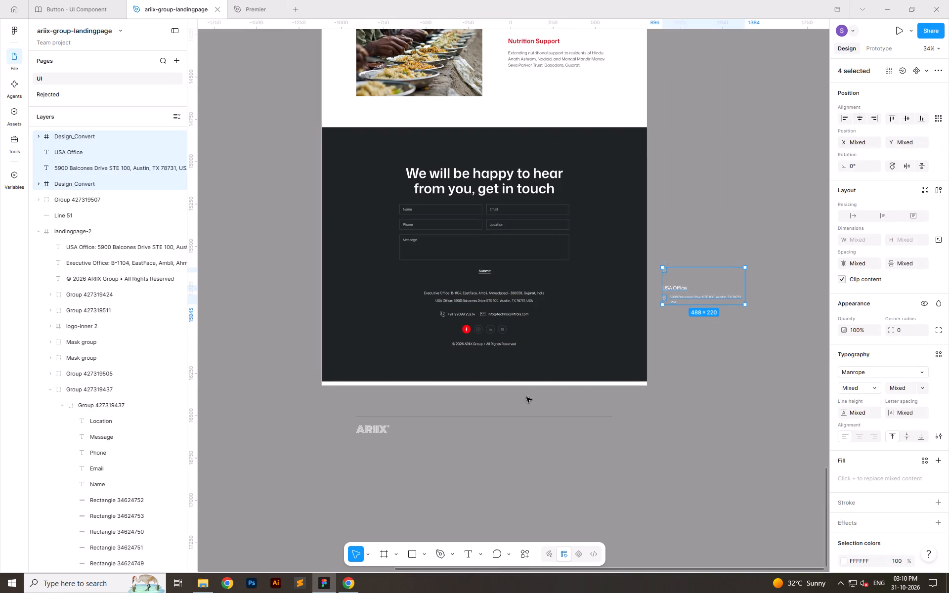
Delete the leftover ARIIX logo and divider line below the landing page frame.
left_click(374, 430)
left_click_drag(316, 403, 694, 470)
left_click(696, 470)
left_click_drag(334, 407, 677, 491)
key("Delete")
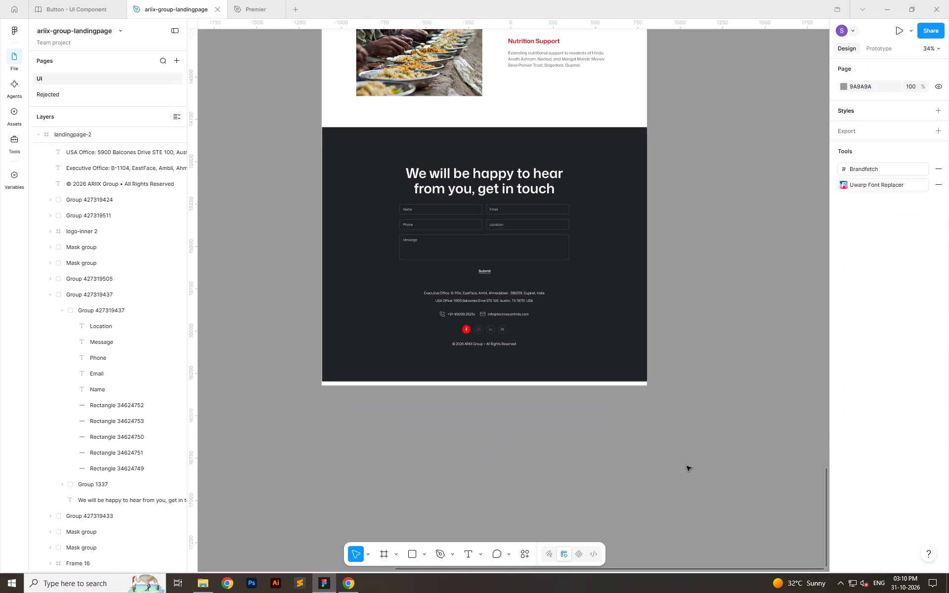
left_click(689, 463)
Centre both address lines, the contact row, the social icons and the copyright line individually within the frame's width.
scroll(439, 303, "up", 6, "ctrl")
left_click(559, 283)
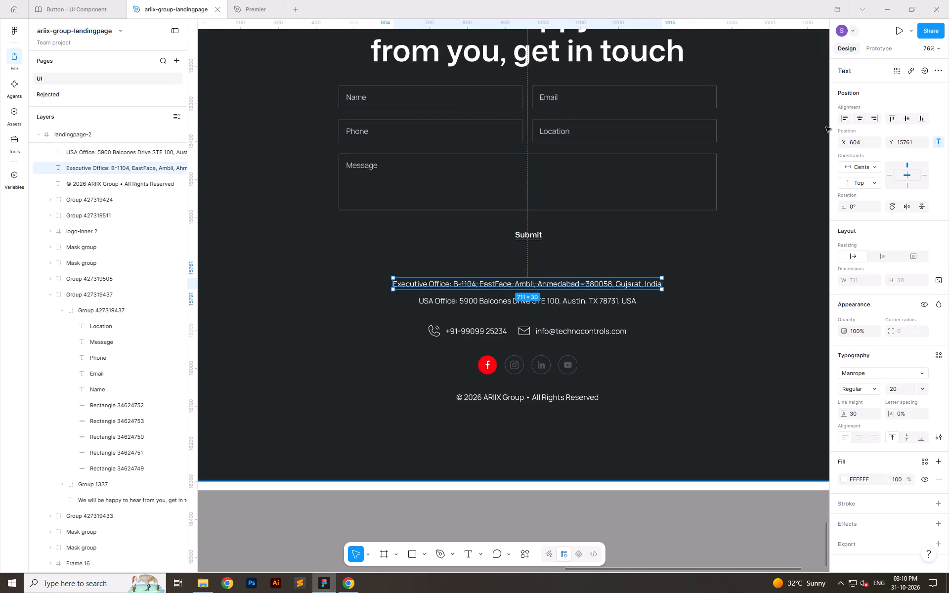
left_click(861, 118)
left_click(627, 305)
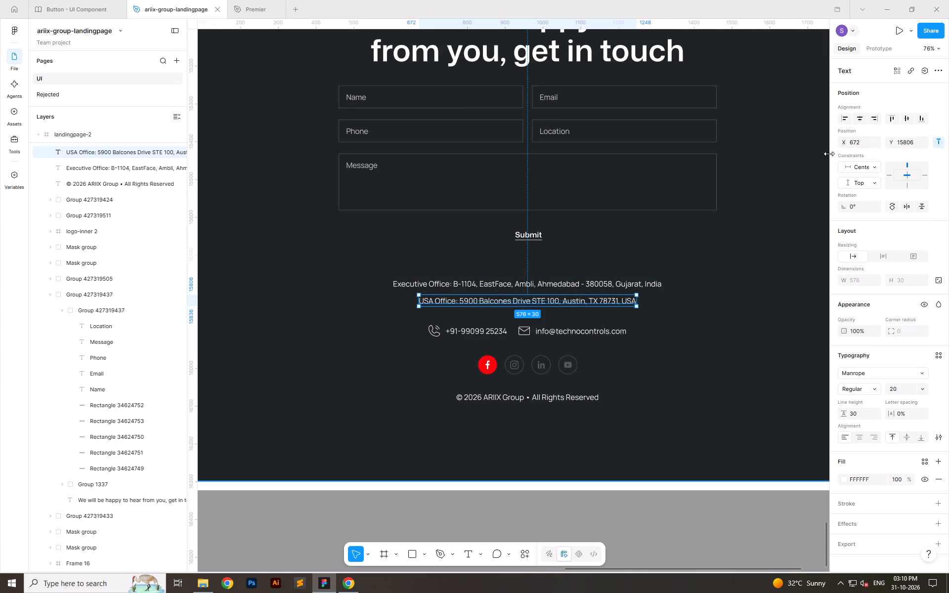
left_click(859, 123)
left_click(573, 330)
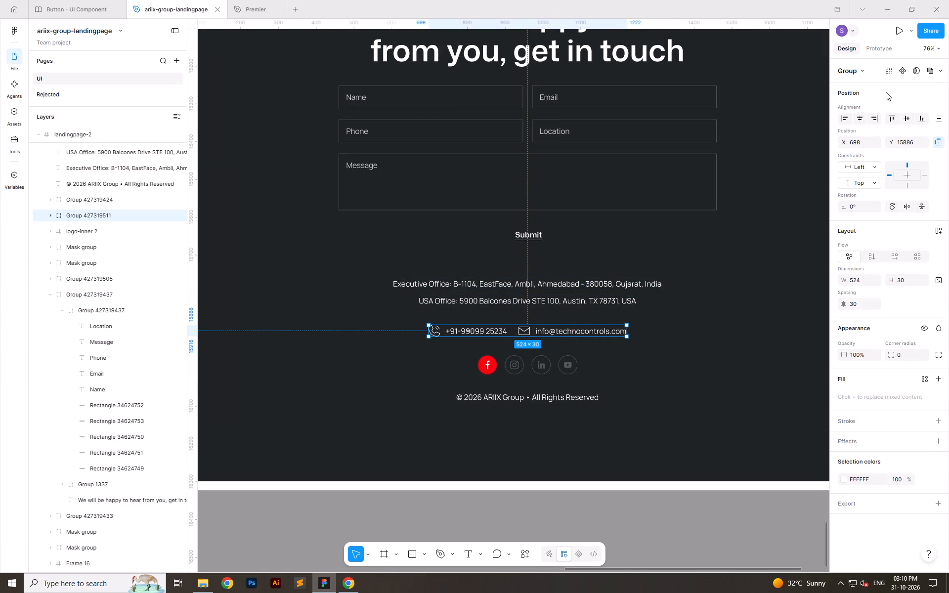
left_click(857, 119)
left_click(532, 369)
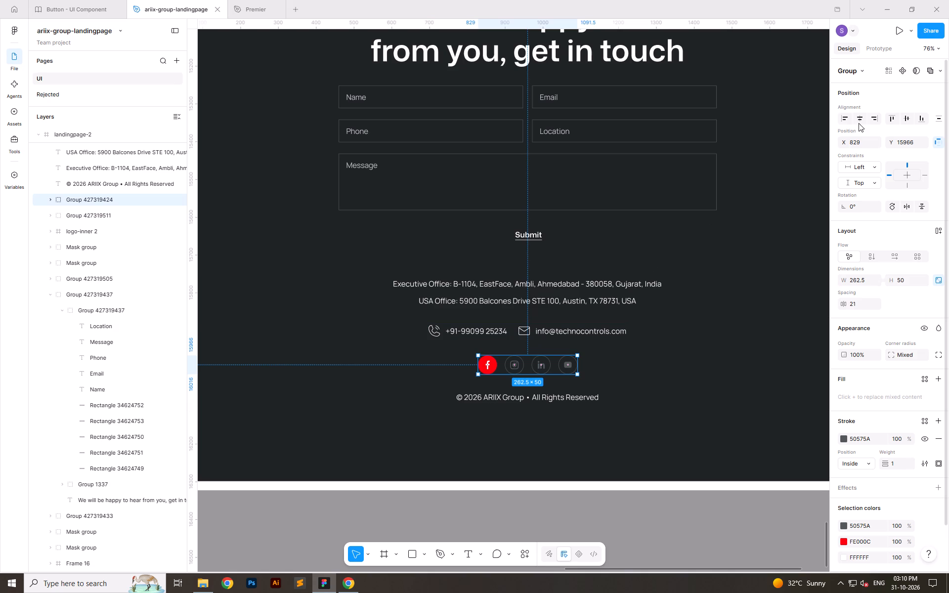
left_click(856, 120)
left_click(561, 404)
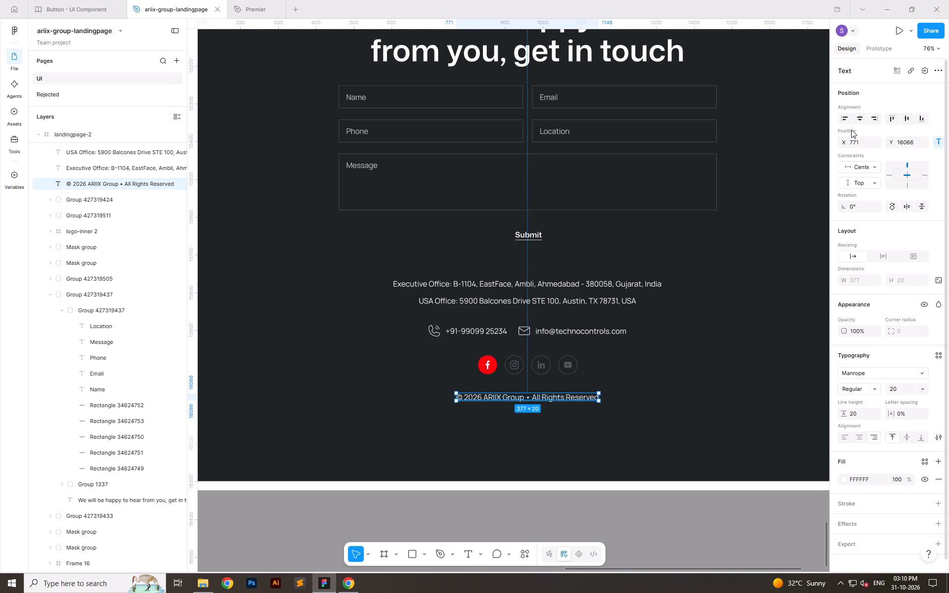
left_click(856, 117)
left_click(595, 529)
Shorten the dark background rectangle from its lower edge to a height of 1438 px, leaving 150 px below the copyright line.
left_click(555, 443, "ctrl")
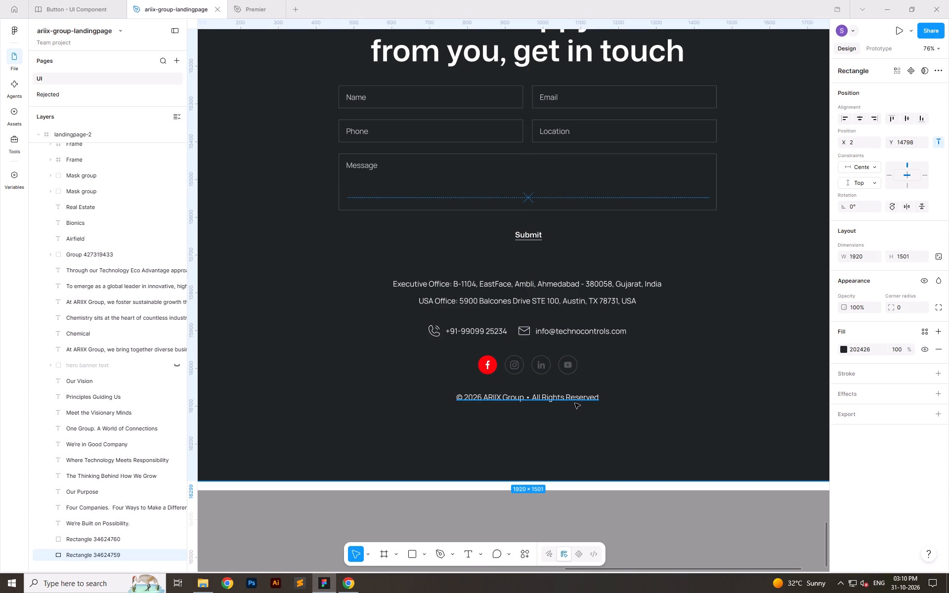
left_click_drag(563, 483, 559, 451, "ctrl")
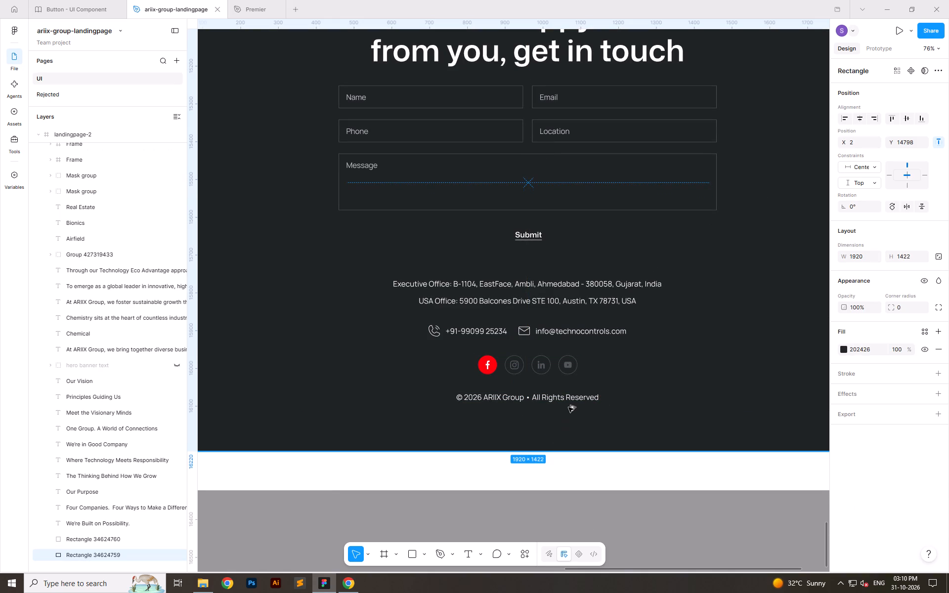
left_click_drag(549, 450, 549, 455, "ctrl")
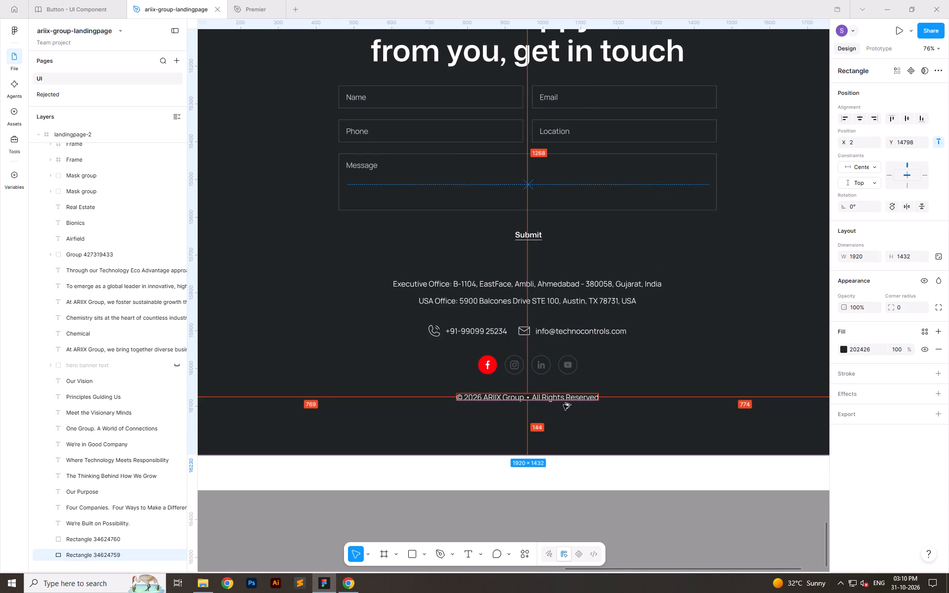
left_click(915, 254)
key("Right")
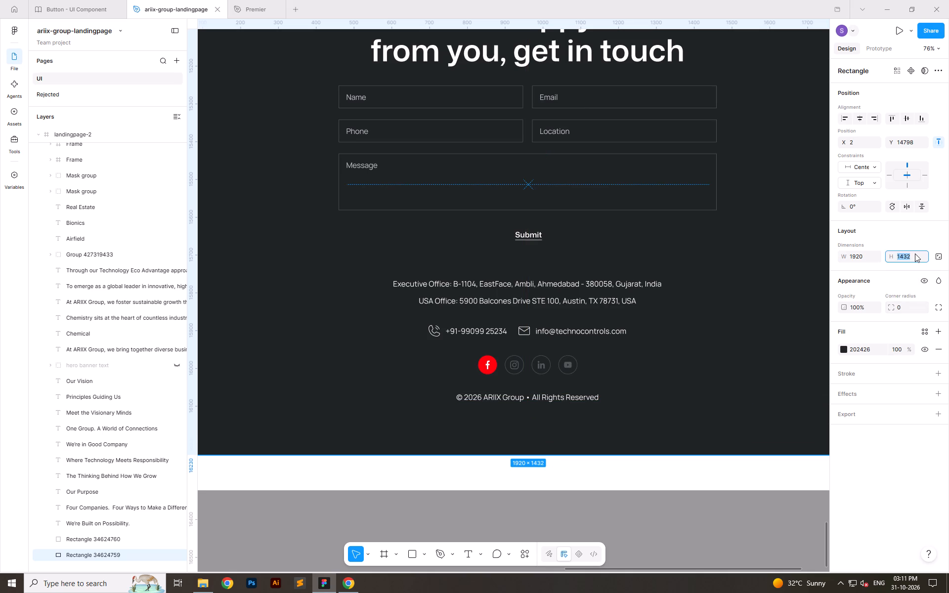
type("+6")
key("Return")
scroll(535, 402, "down", 3, "ctrl")
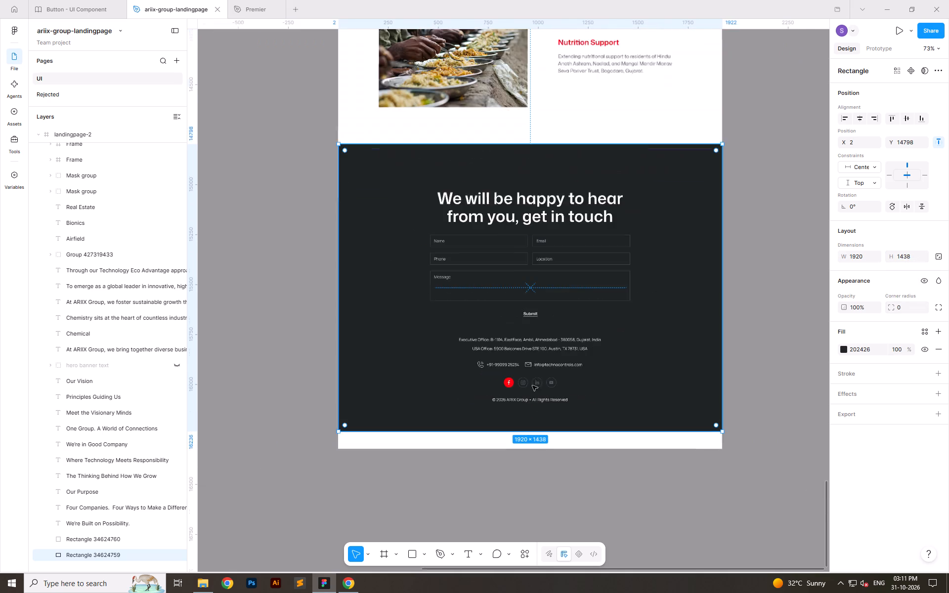
Move the contact heading, form and footer content up together, leaving 200 px between the heading and the dark background's upper edge.
scroll(532, 385, "down", 5, "ctrl")
left_click(733, 302)
left_click(546, 262)
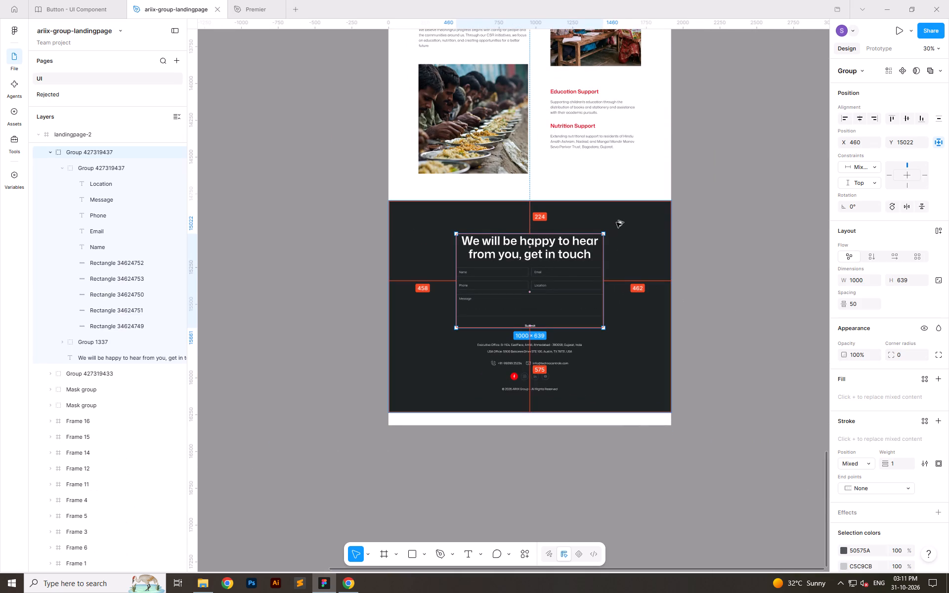
left_click(766, 288)
left_click_drag(433, 222, 636, 409, "ctrl")
left_click(642, 295, "shift")
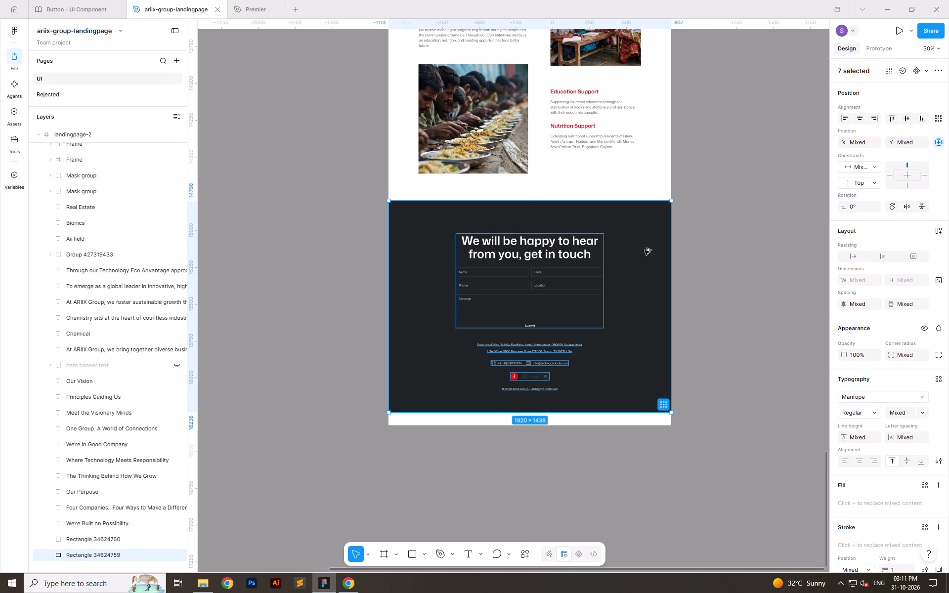
left_click(644, 347, "shift")
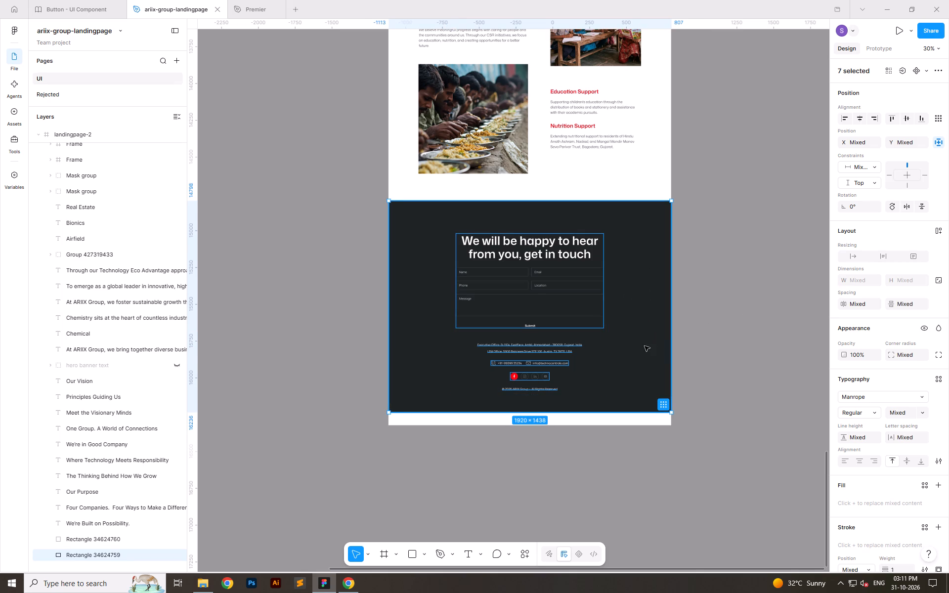
key("alt+shift+Up")
key("alt+shift+Up")
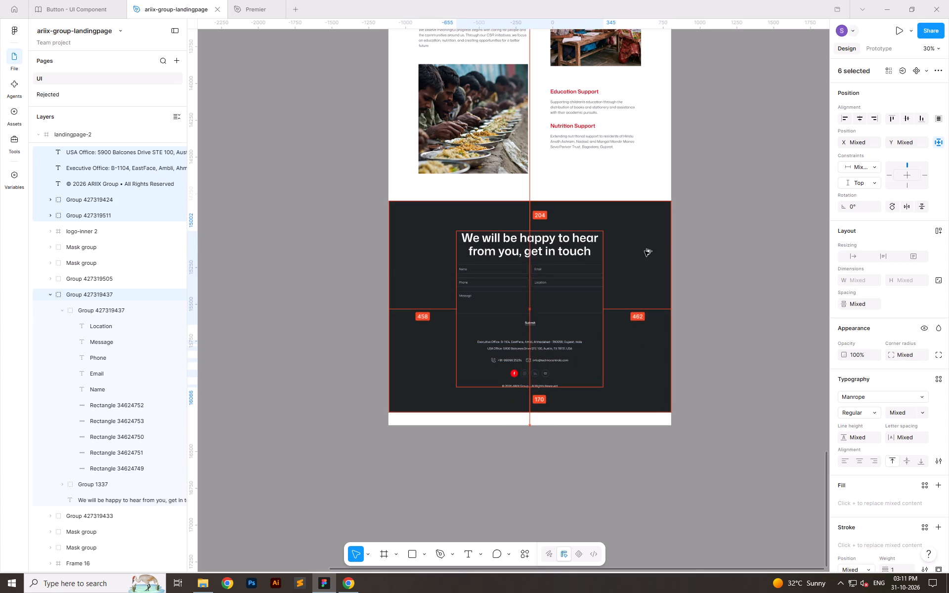
key("alt+Up")
key("alt+Up")
key("alt+Up")
key("alt+Up")
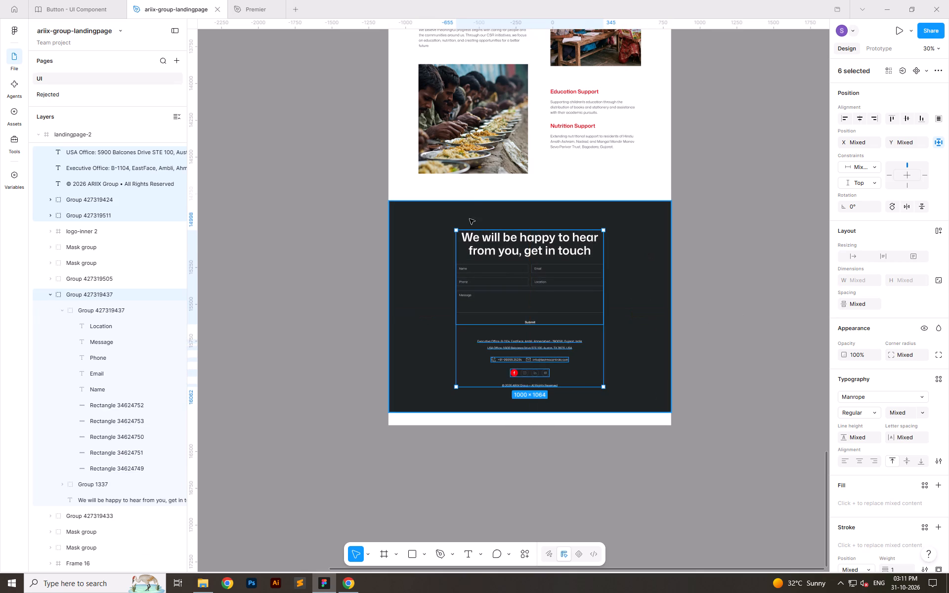
left_click(474, 213)
left_click(744, 231)
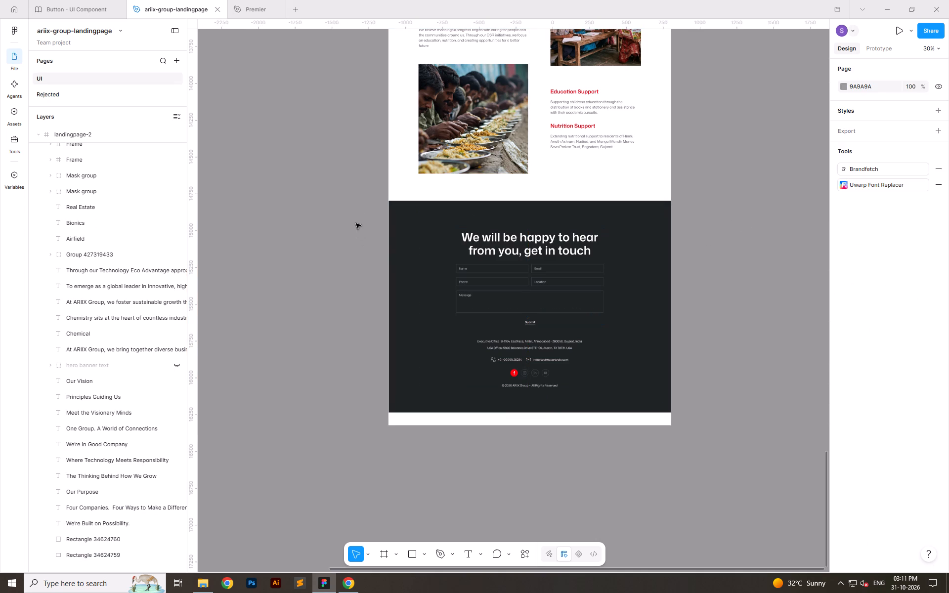
Move the dark background and all its content down together, leaving 200 px below the food-serving photo.
left_click_drag(357, 188, 722, 418)
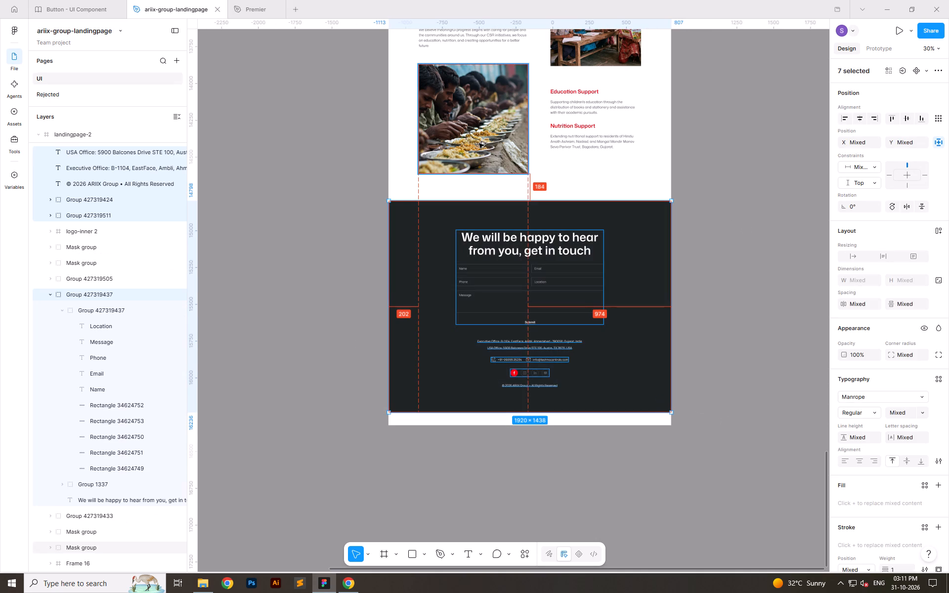
key("alt+shift+Down")
key("alt+shift+Down")
key("alt+shift+Up")
key("alt+Down")
key("alt+Down")
key("alt+Down")
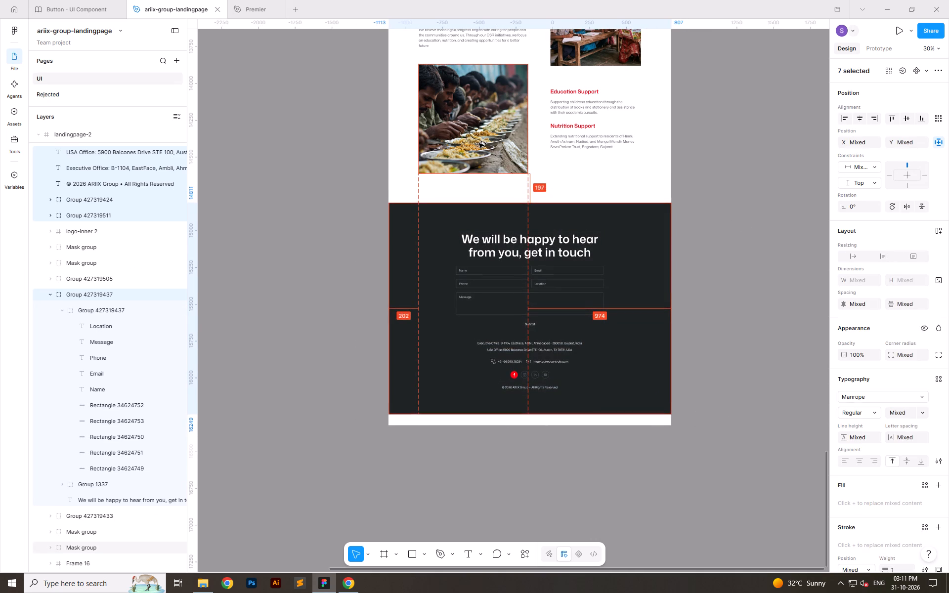
key("alt+Down")
key("alt+Down")
key("alt+Down")
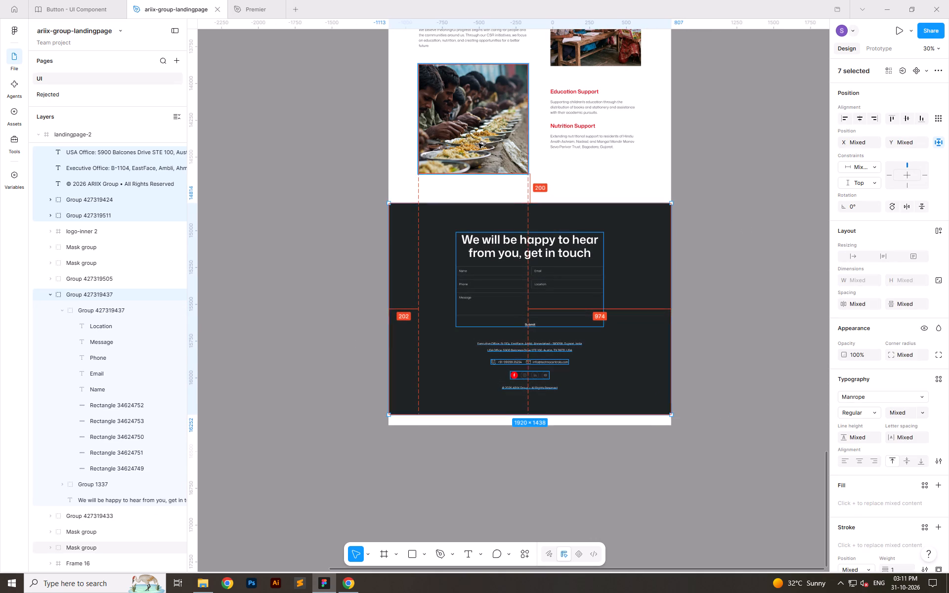
left_click(745, 443)
Measure the spacing between the contact and footer content and the dark background's edges.
left_click(595, 407, "ctrl")
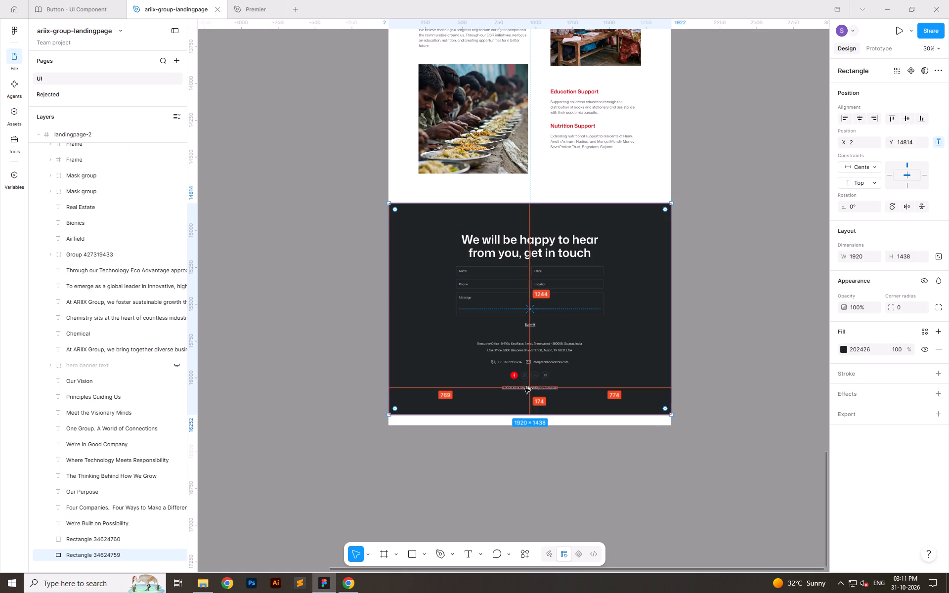
left_click(736, 350)
left_click_drag(448, 214, 629, 397, "ctrl")
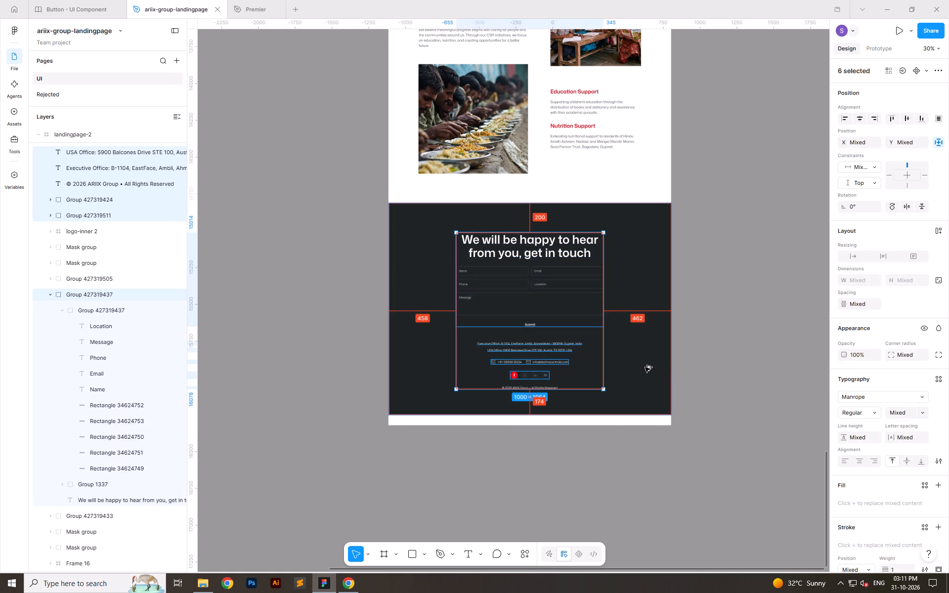
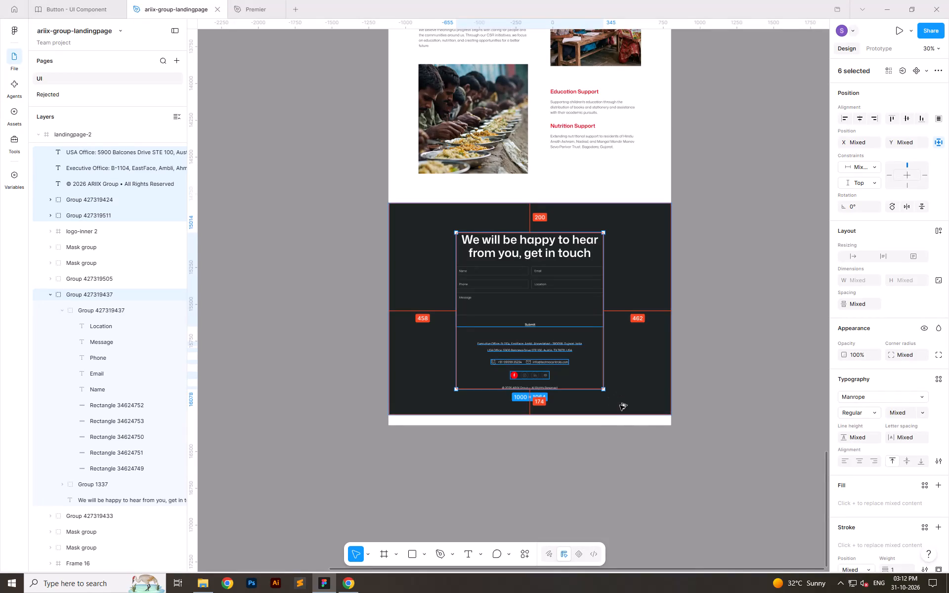
Compare the new contact section and footer with the contact footer of landingpage-1.
left_click(704, 404)
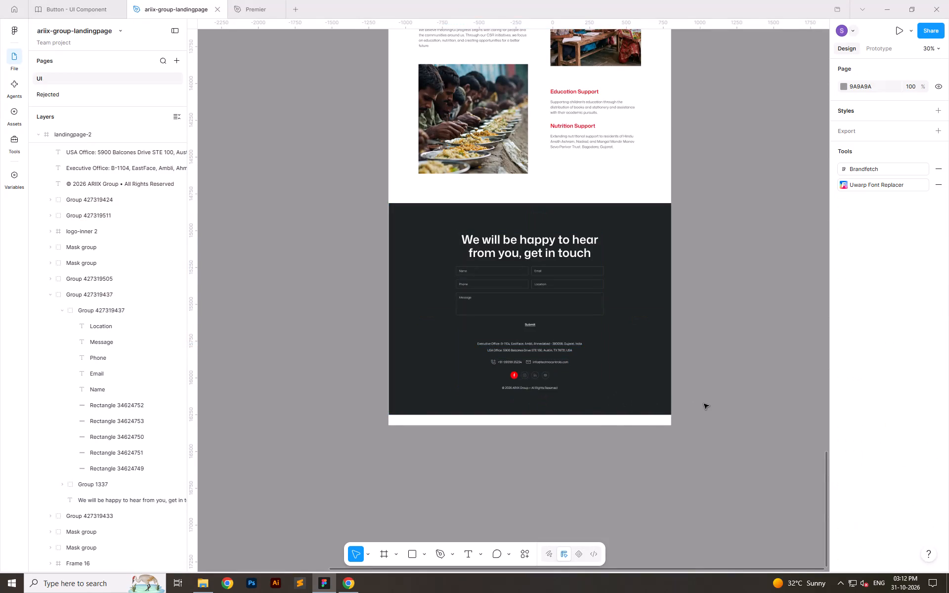
scroll(711, 402, "down", 11, "ctrl")
scroll(574, 315, "up", 12, "ctrl")
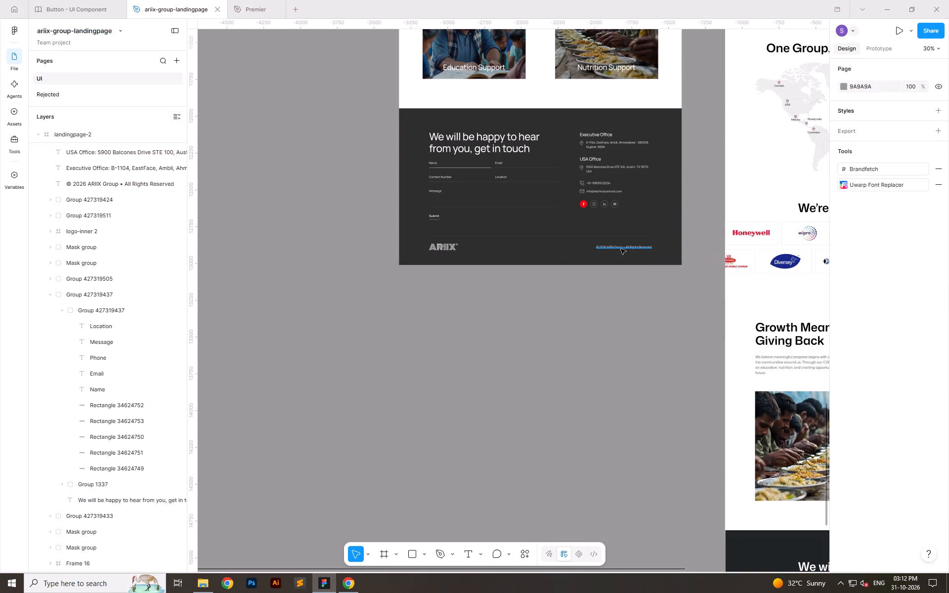
left_click(440, 249)
left_click(535, 337)
scroll(295, 296, "down", 6, "ctrl")
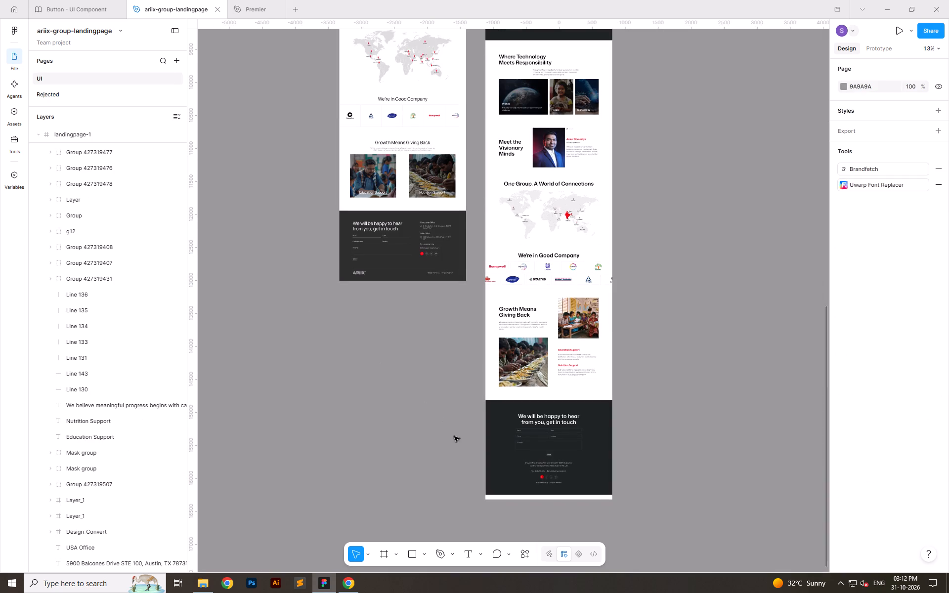
left_click(387, 225)
left_click(684, 385)
Reduce the height of the dark rectangle behind the contact section and footer by 24 px to 1414 px.
scroll(586, 511, "up", 5, "ctrl")
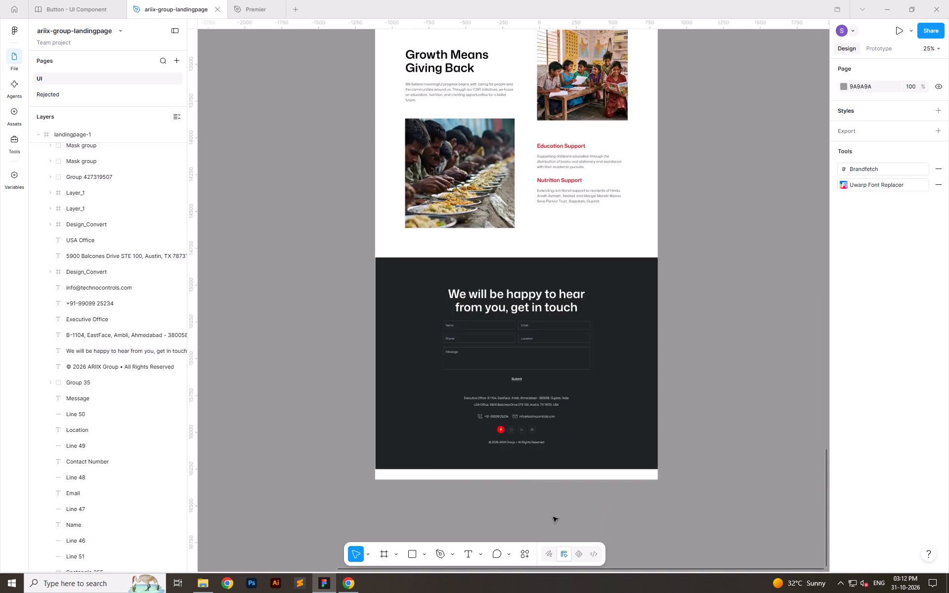
scroll(553, 517, "up", 7, "ctrl")
left_click(532, 409)
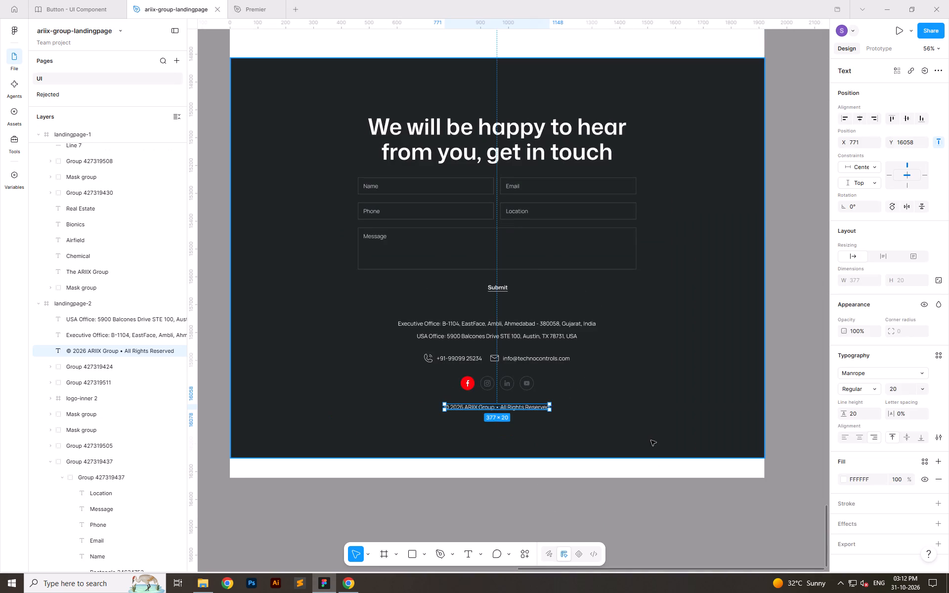
left_click(651, 440, "ctrl")
left_click(914, 257)
key("Right")
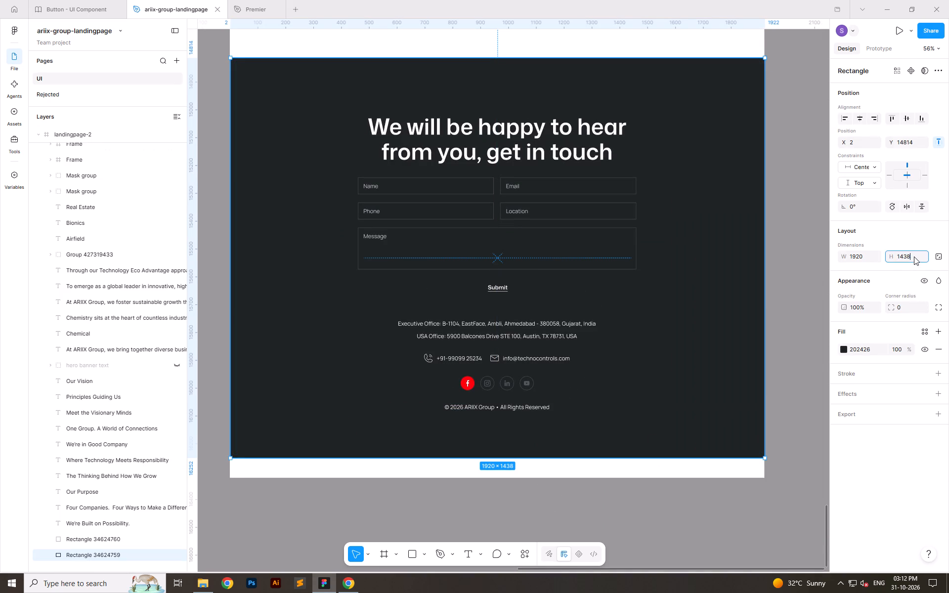
key("minus")
type("24")
key("Return")
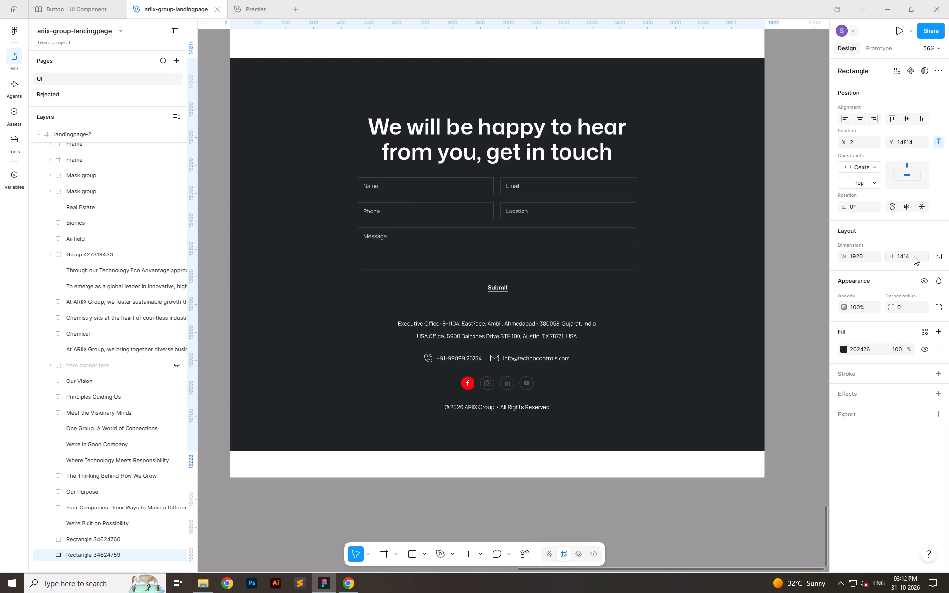
Measure the spacing between the contact and footer content and the dark background's edges.
scroll(464, 293, "down", 5, "ctrl")
left_click(712, 219, "ctrl")
left_click_drag(389, 196, 403, 216, "ctrl")
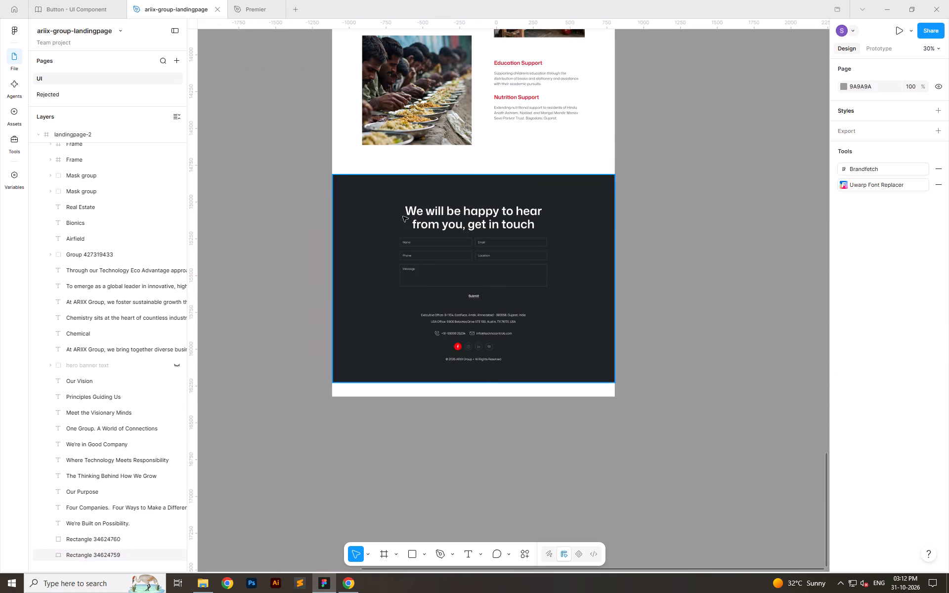
left_click_drag(403, 216, 561, 371, "ctrl")
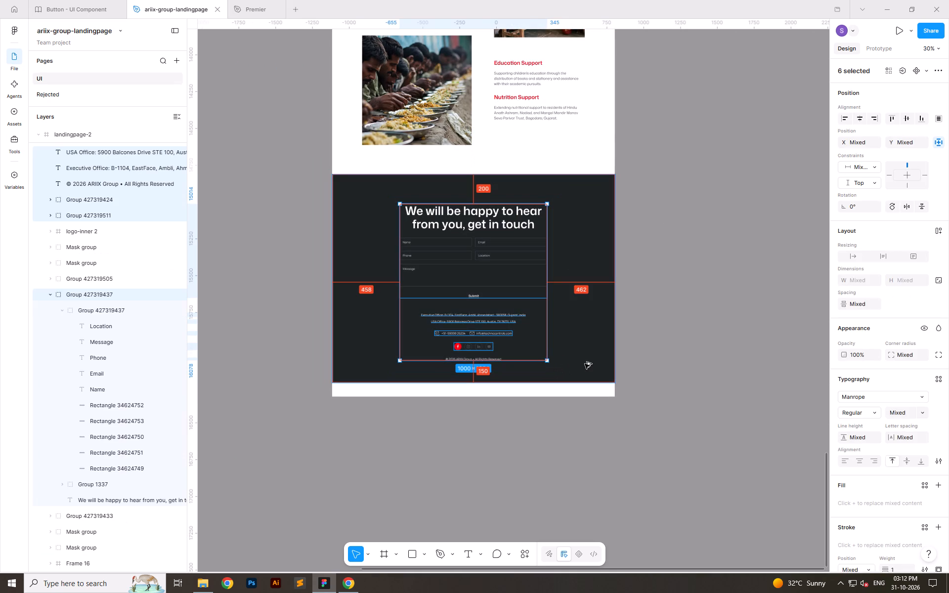
left_click(695, 349)
Shorten the landingpage-2 frame from its lower edge to a height of 16228 px, flush with the dark background's bottom.
left_click(565, 387, "ctrl")
left_click_drag(565, 397, 565, 385, "ctrl")
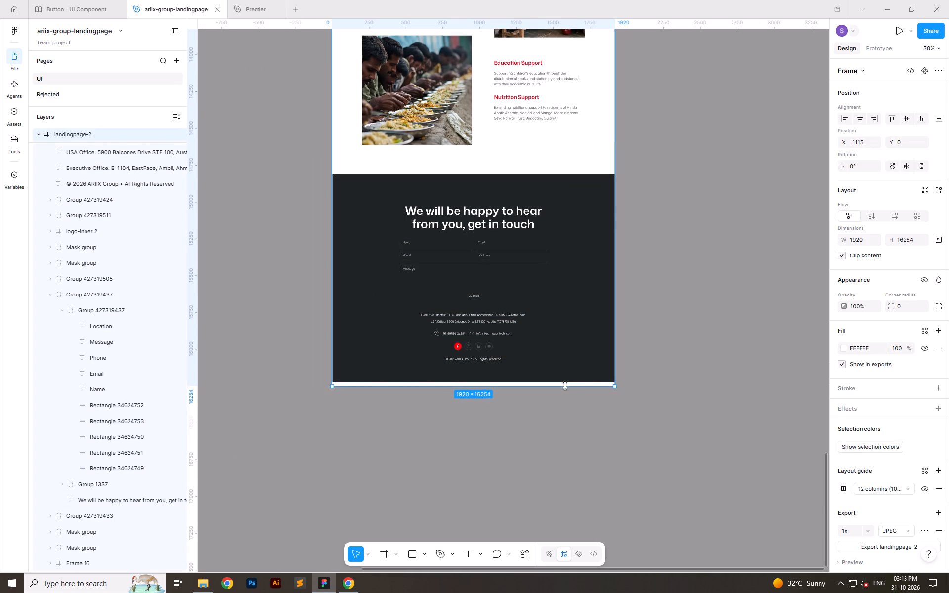
left_click_drag(565, 385, 564, 383, "ctrl")
left_click(706, 340)
Check the vertical spacing of the landingpage-2 sections from the contact background up to the Meet the Visionary Minds portrait.
left_click(540, 186)
scroll(560, 391, "down", 3, "ctrl")
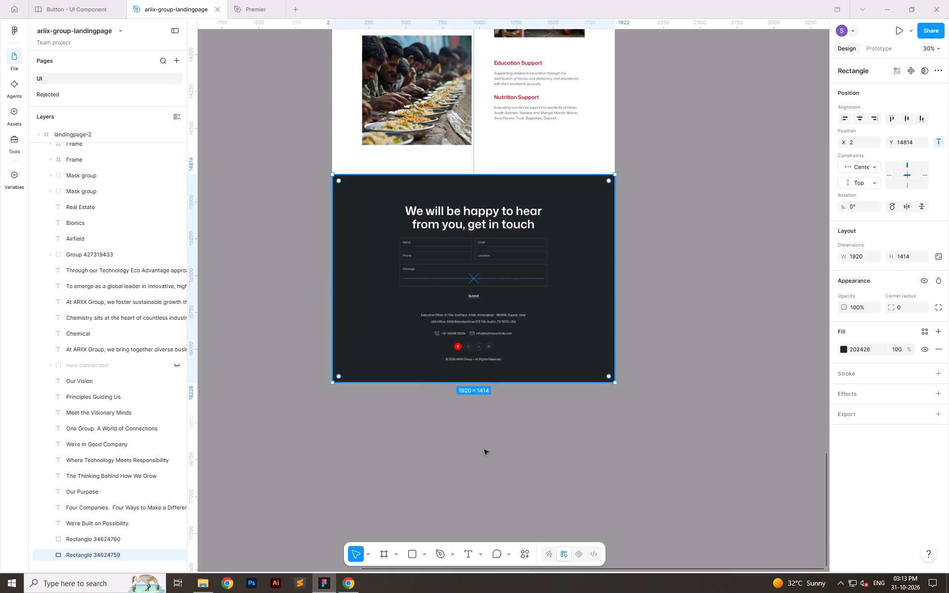
scroll(484, 450, "down", 2, "ctrl")
left_click(598, 259)
scroll(459, 168, "up", 4, "ctrl")
left_click(560, 212)
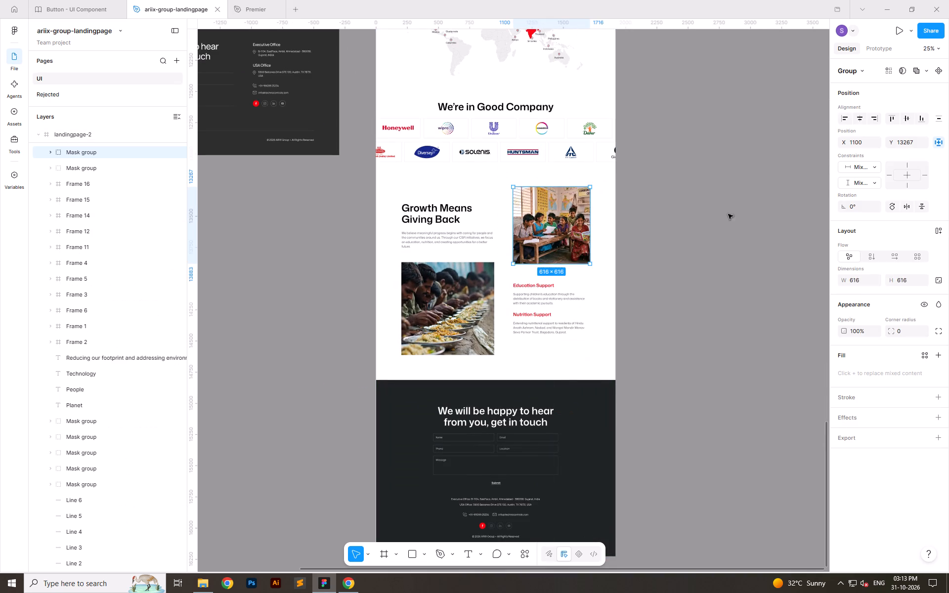
left_click(728, 214)
left_click(507, 112)
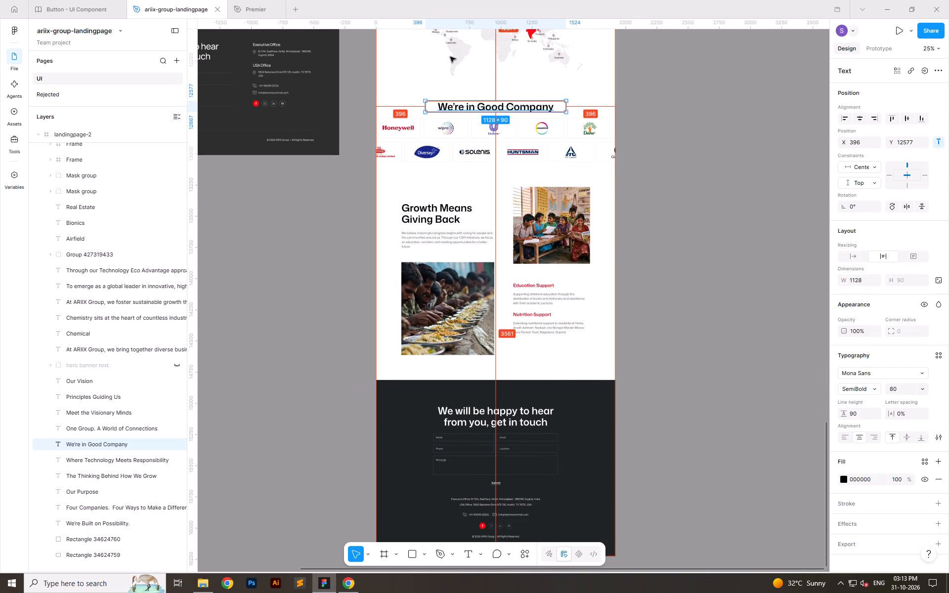
left_click(786, 169)
scroll(559, 407, "down", 6, "ctrl")
scroll(518, 260, "up", 6, "ctrl")
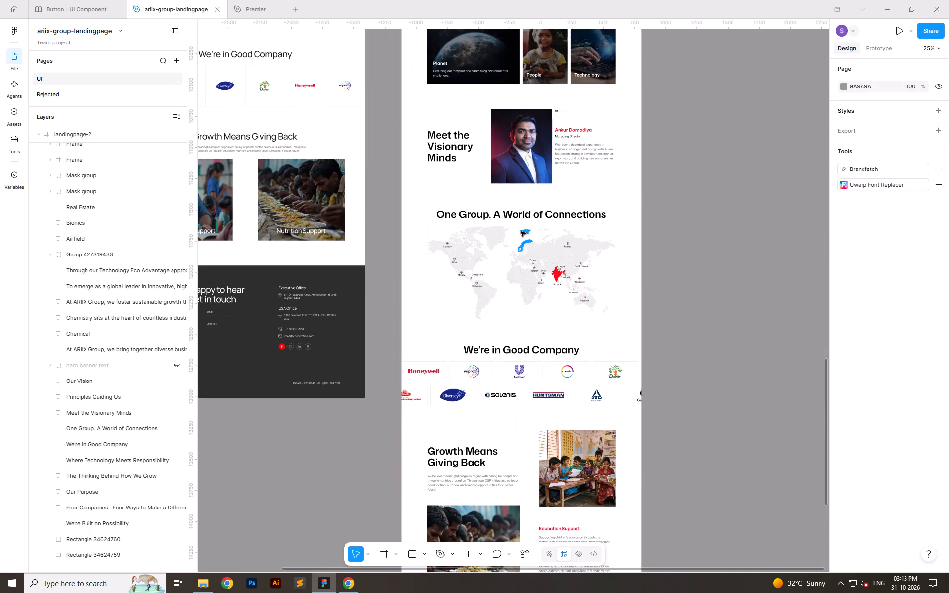
left_click(516, 215)
left_click(525, 110)
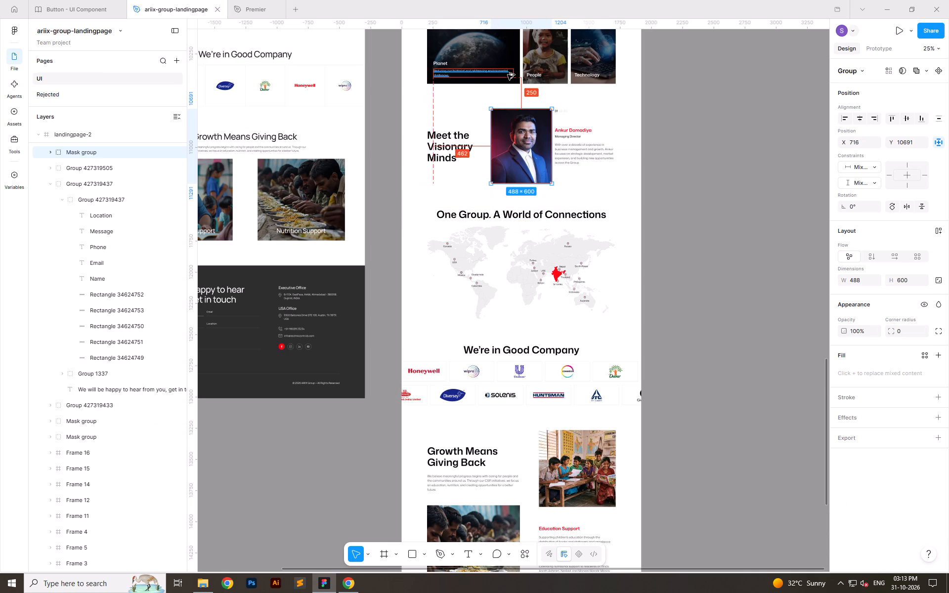
Check the vertical spacing of the landingpage-2 sections from Where Technology Meets Responsibility up to Our Purpose.
scroll(573, 266, "down", 6, "ctrl")
scroll(526, 98, "up", 6, "ctrl")
left_click(543, 224)
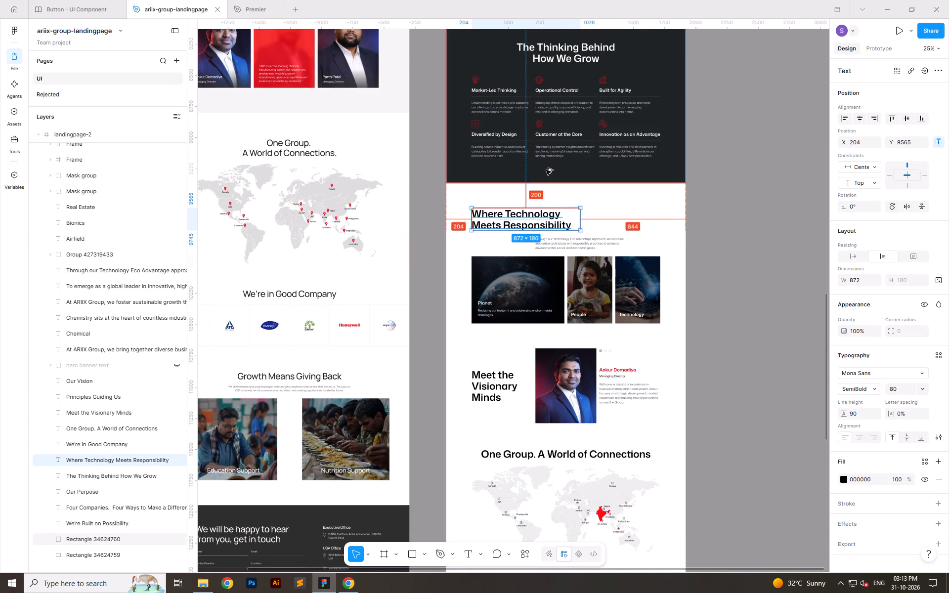
scroll(558, 211, "up", 7)
left_click(558, 268)
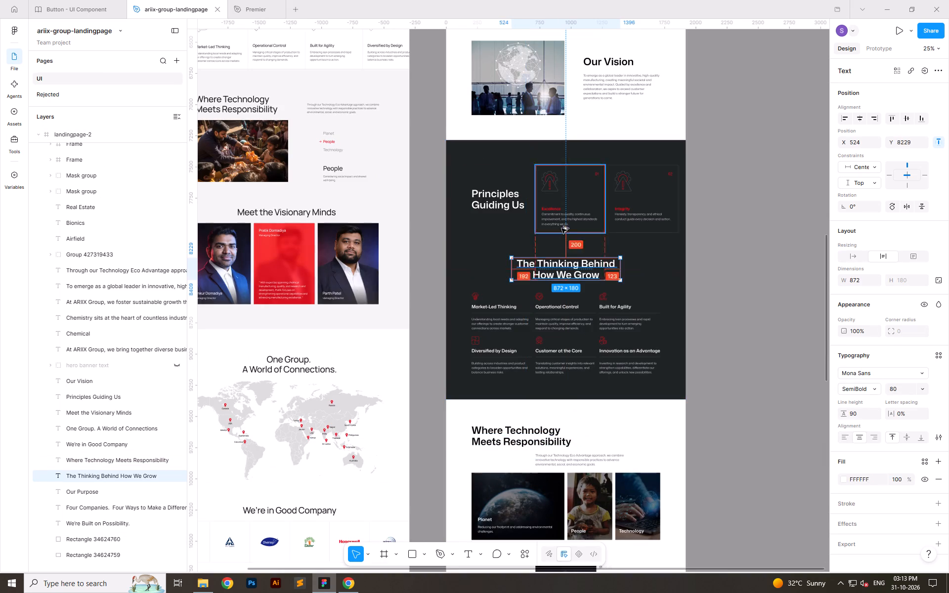
left_click(552, 169)
left_click(549, 177)
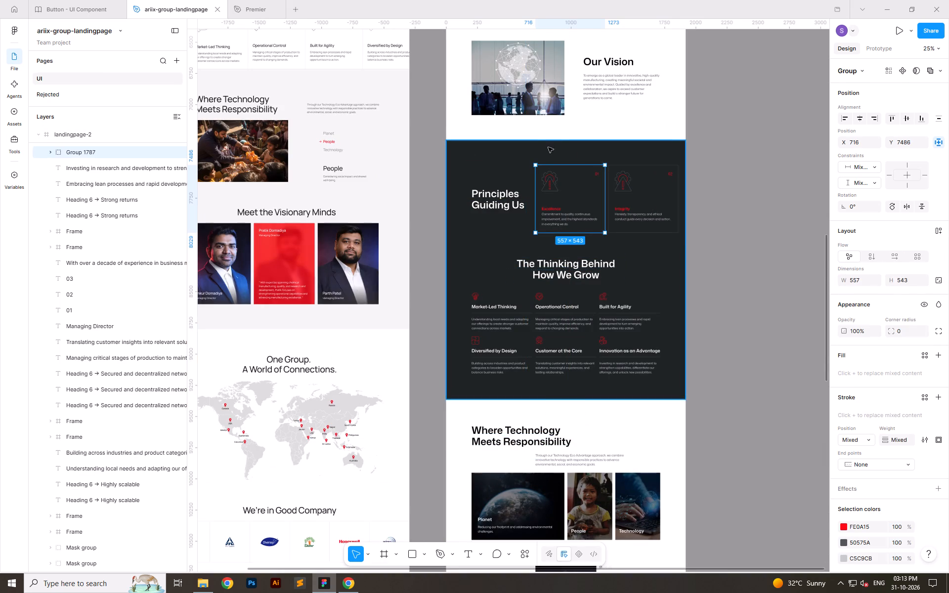
left_click(548, 147)
scroll(536, 191, "up", 6)
left_click(605, 197)
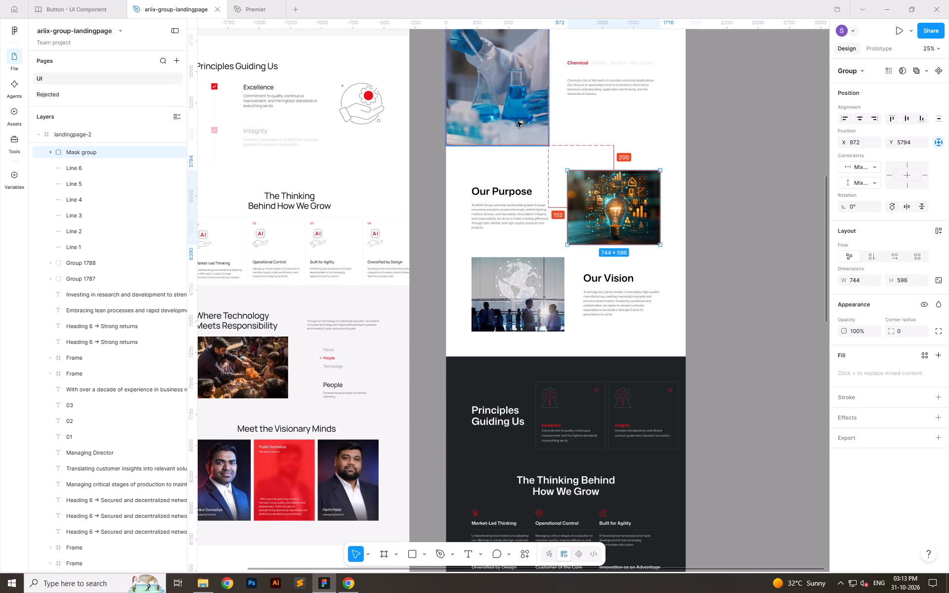
scroll(551, 244, "down", 6, "ctrl")
left_click(654, 205)
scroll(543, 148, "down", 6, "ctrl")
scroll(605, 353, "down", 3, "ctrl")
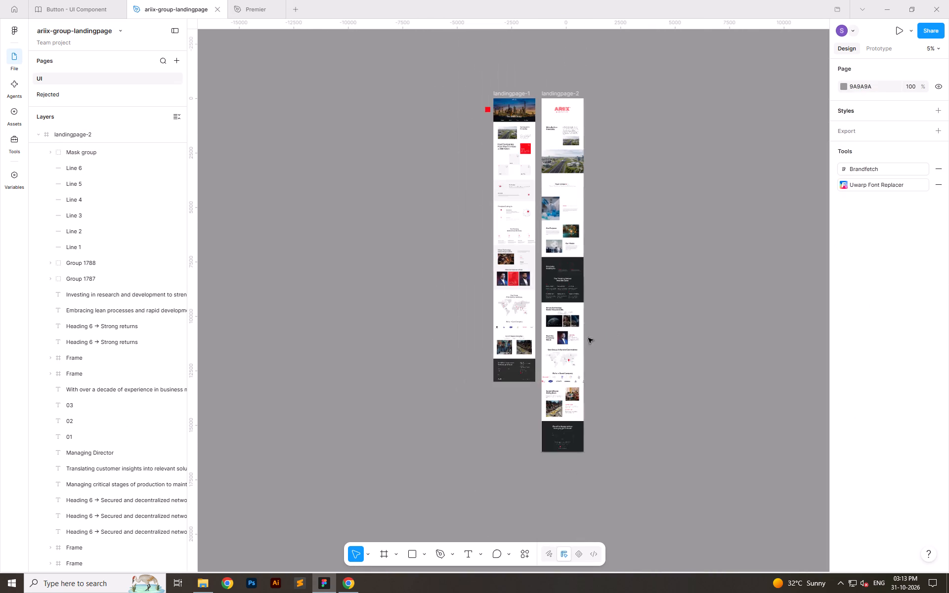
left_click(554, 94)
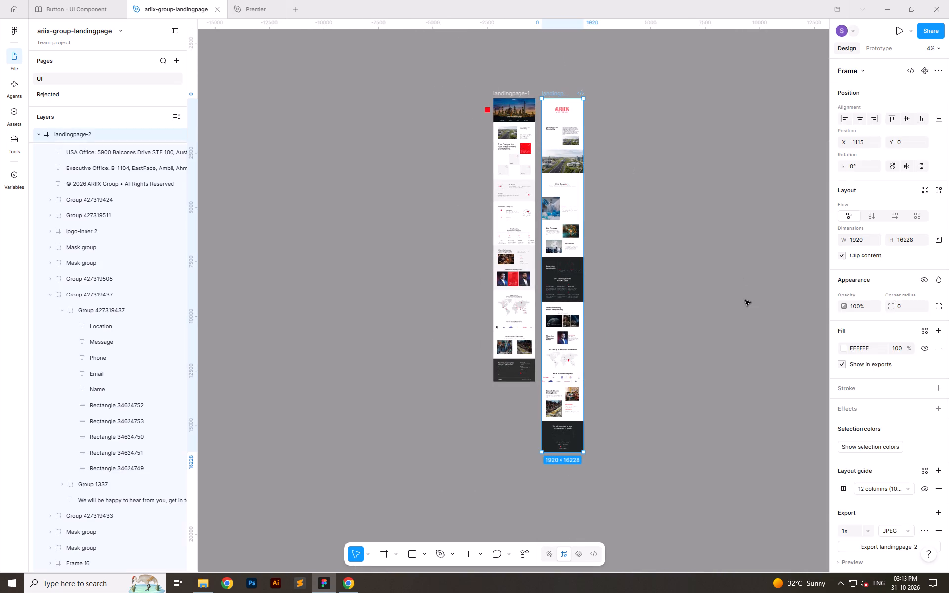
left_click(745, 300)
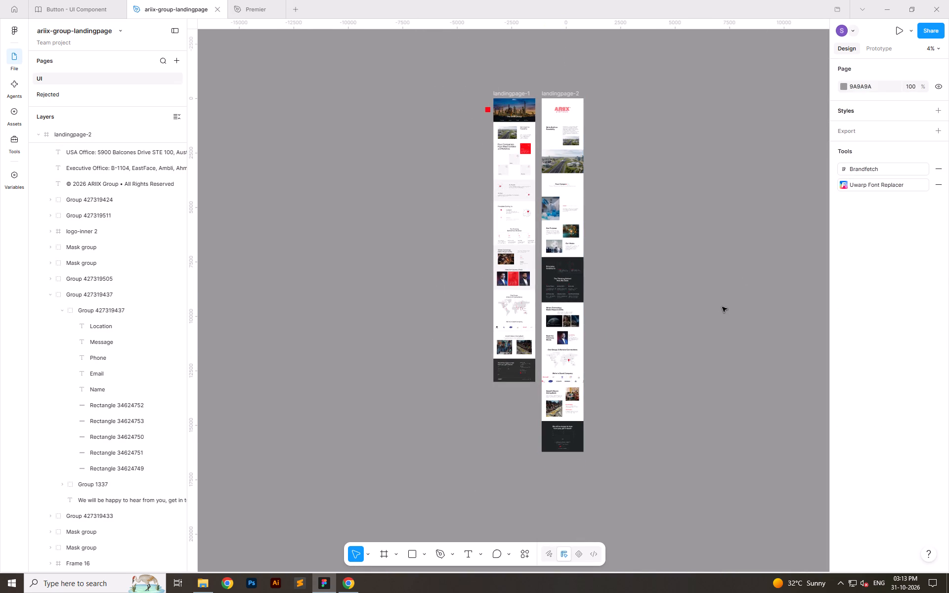
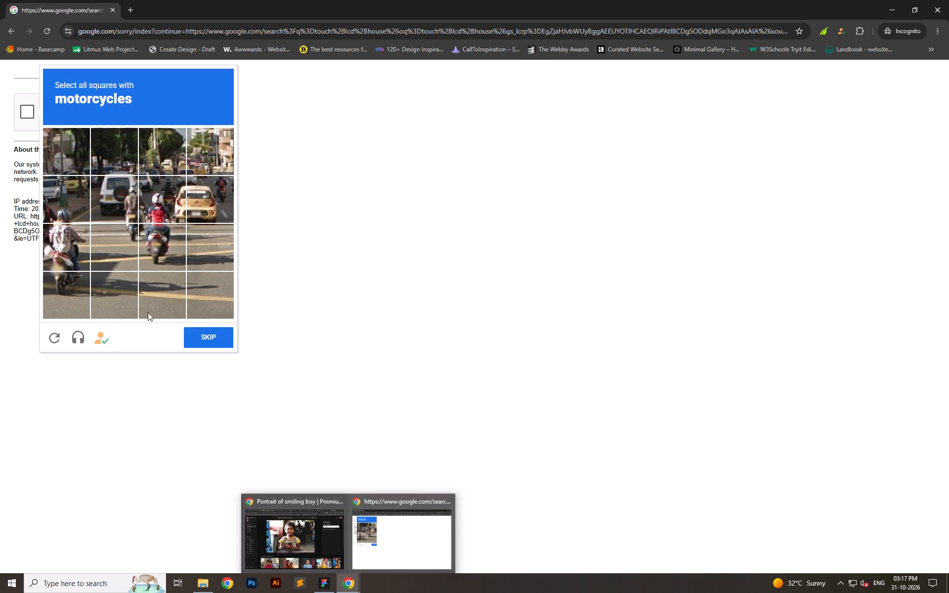
left_click(108, 336)
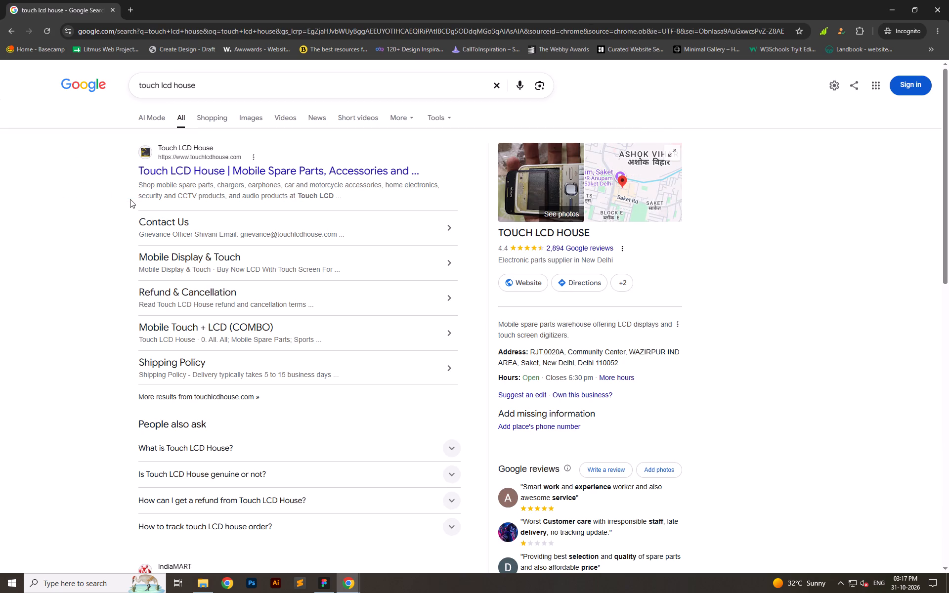
Open the Touch LCD House website and search its store for Redmi note 4.
left_click(199, 175)
left_click(299, 97)
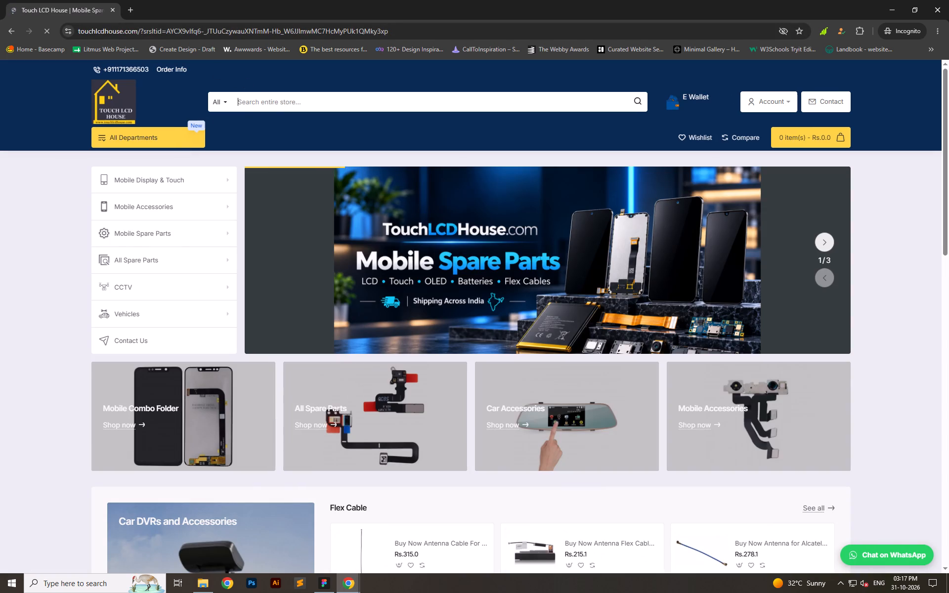
type("Redmi note")
key("space")
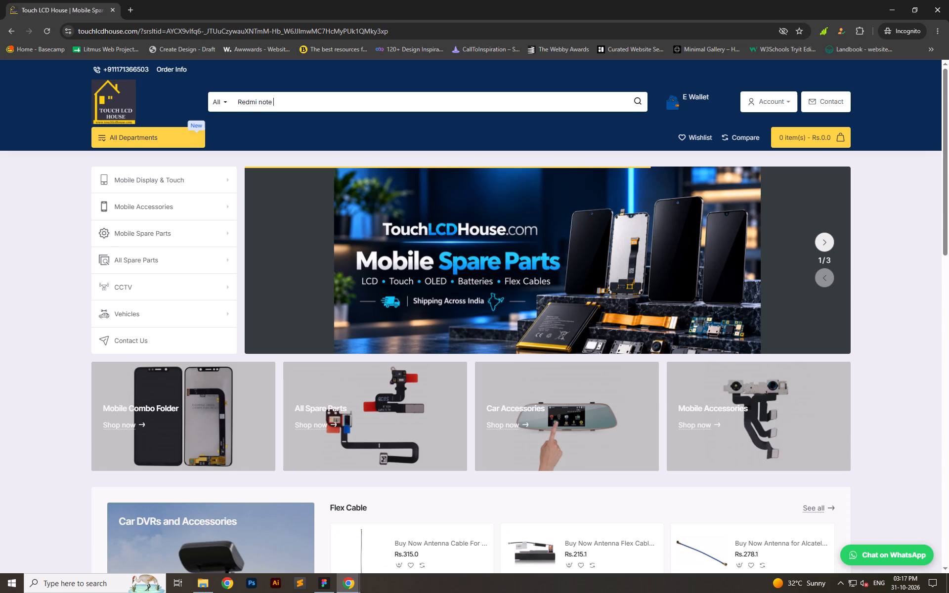
key("4")
key("Return")
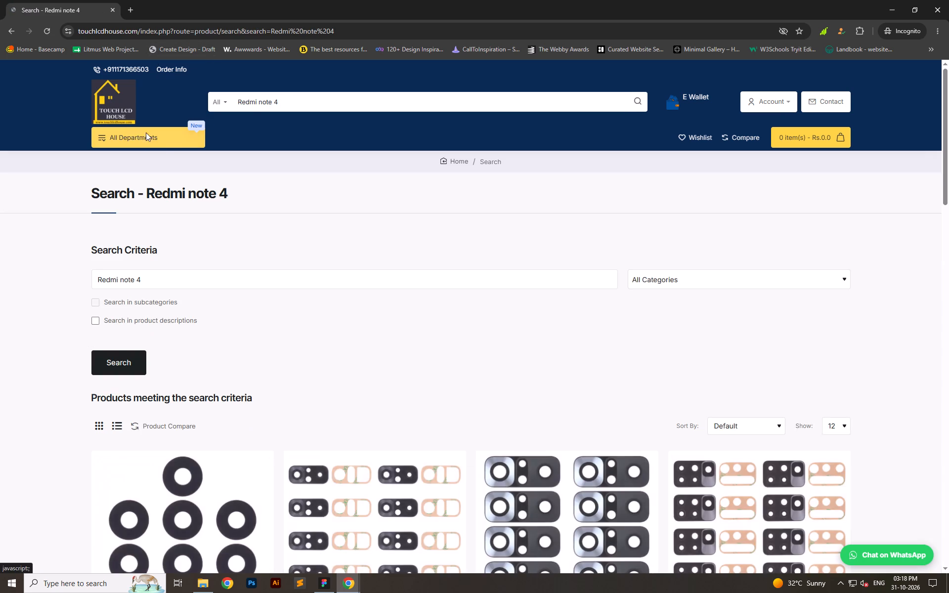
Look through the store's Redmi note 4 products, loading the next batch of results.
scroll(424, 358, "down", 4)
scroll(686, 346, "down", 3)
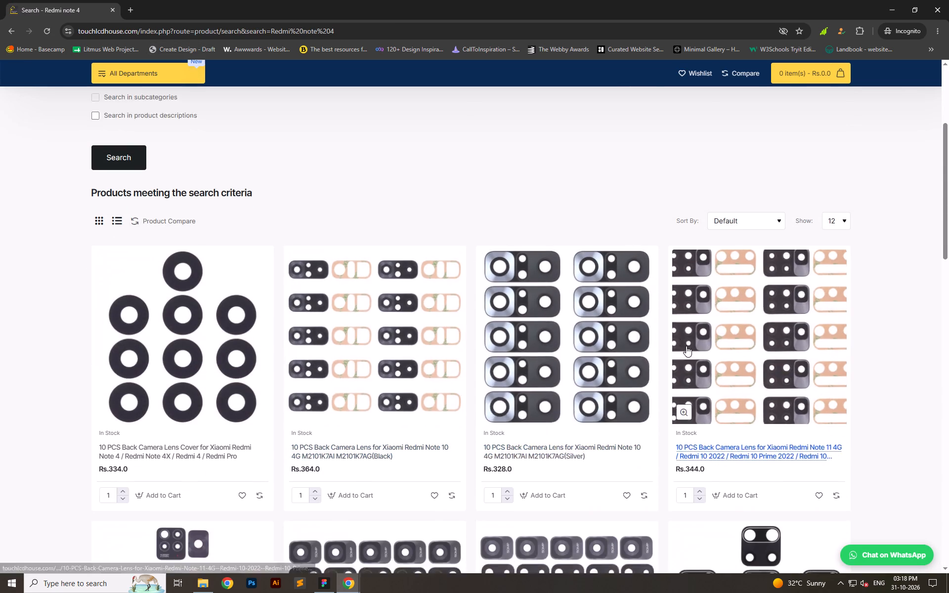
scroll(686, 346, "down", 2)
scroll(436, 360, "down", 11)
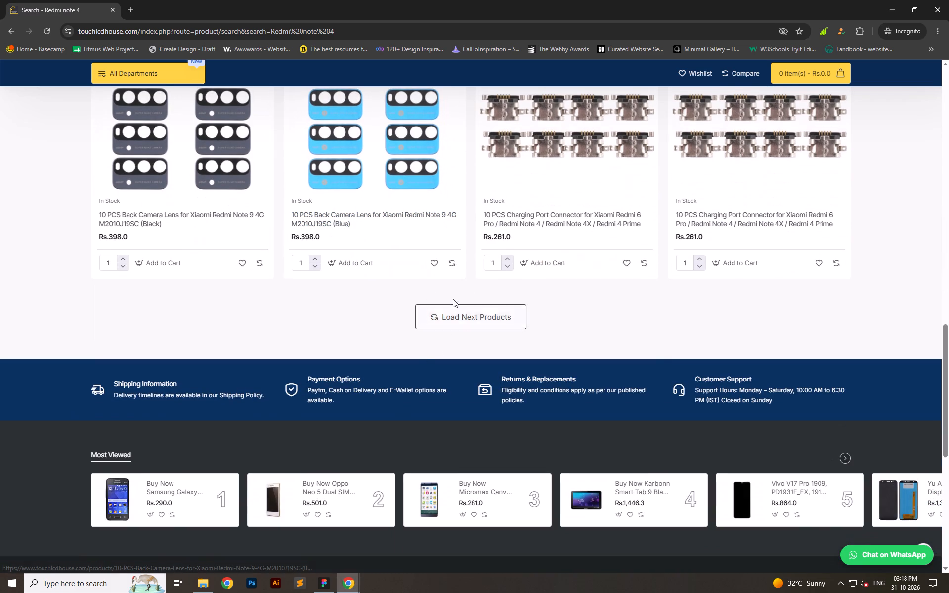
left_click(483, 324)
scroll(464, 288, "down", 5)
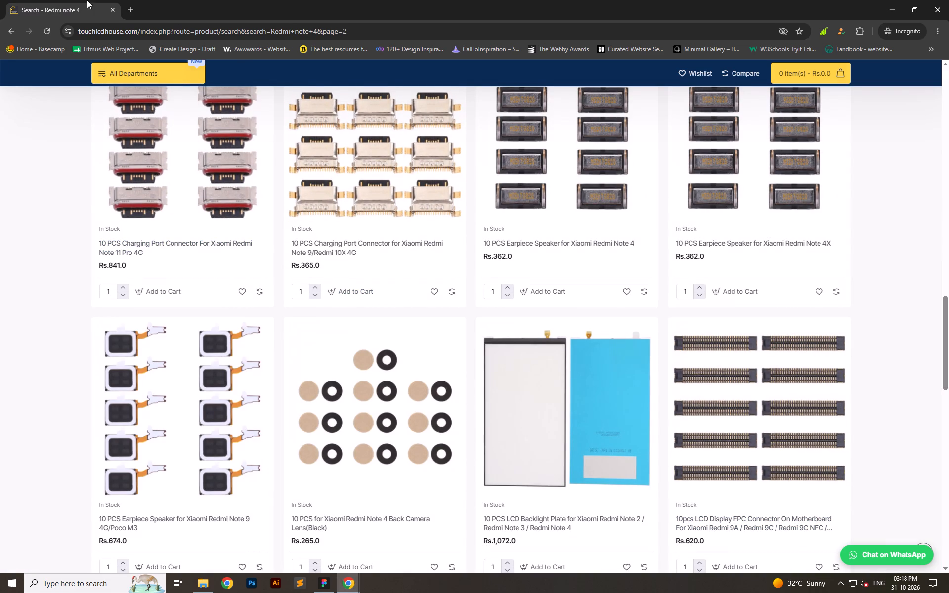
Search Google for redmi note 4 dispaly in a new incognito tab.
left_click(130, 11)
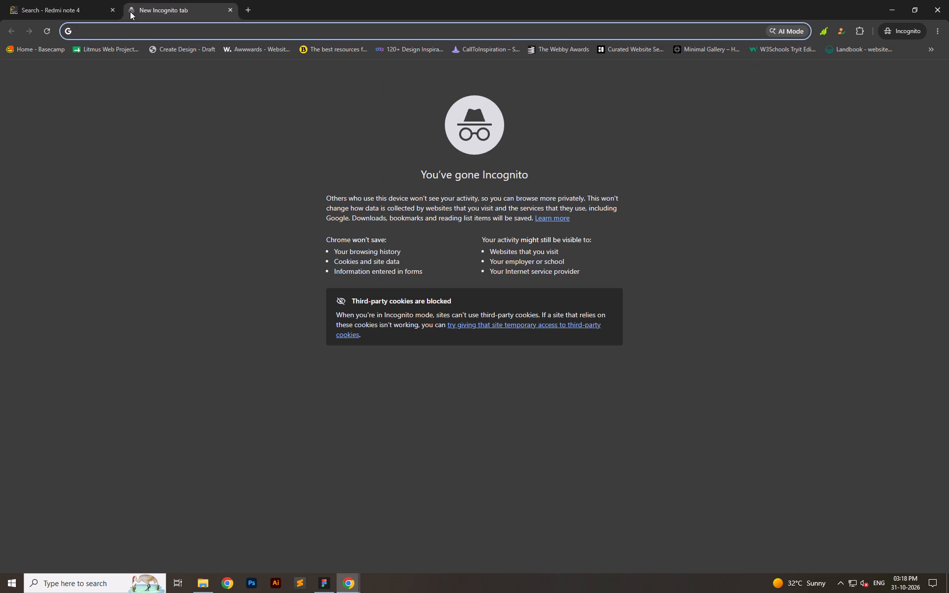
type("redmi note")
key("space")
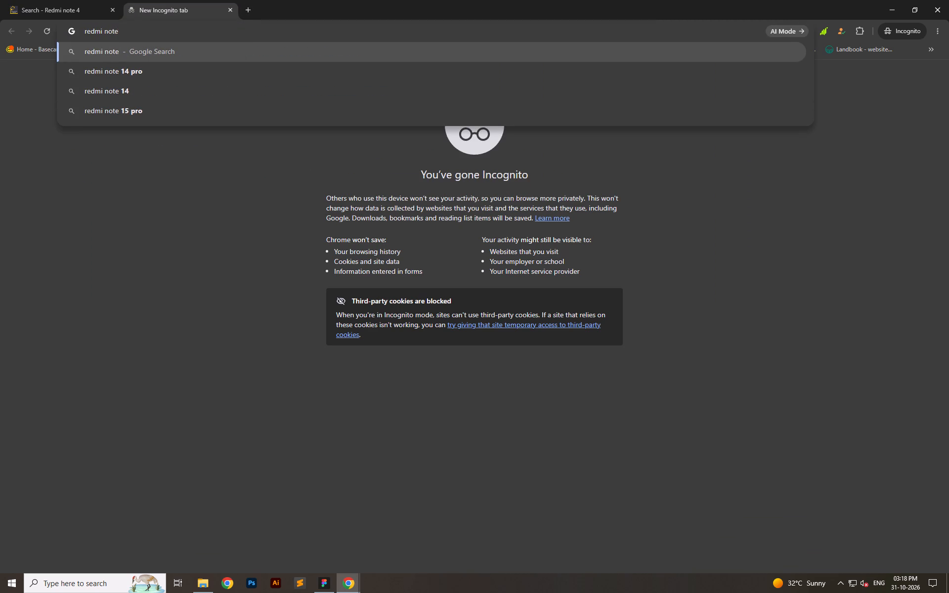
type("4")
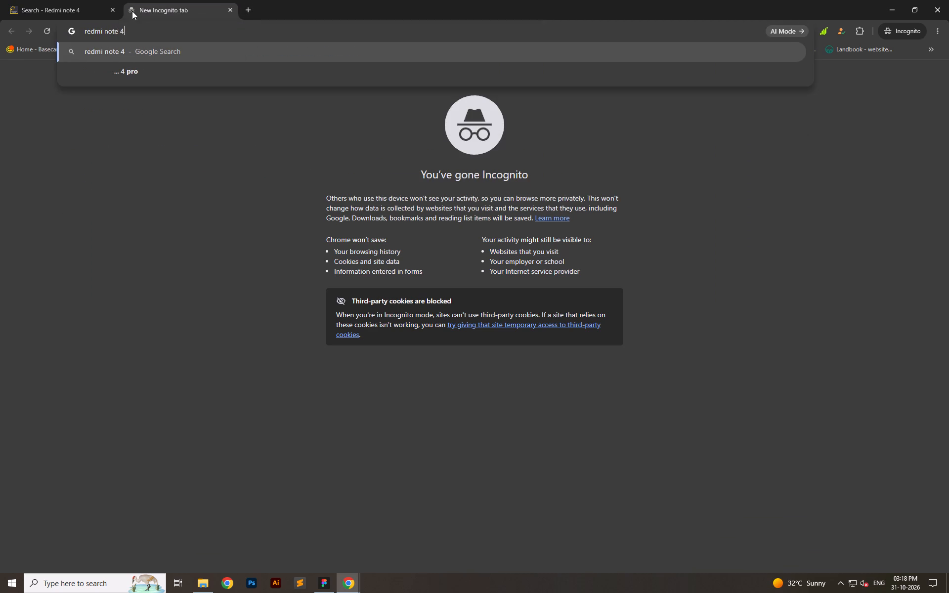
key("space")
type("dispaly")
key("Return")
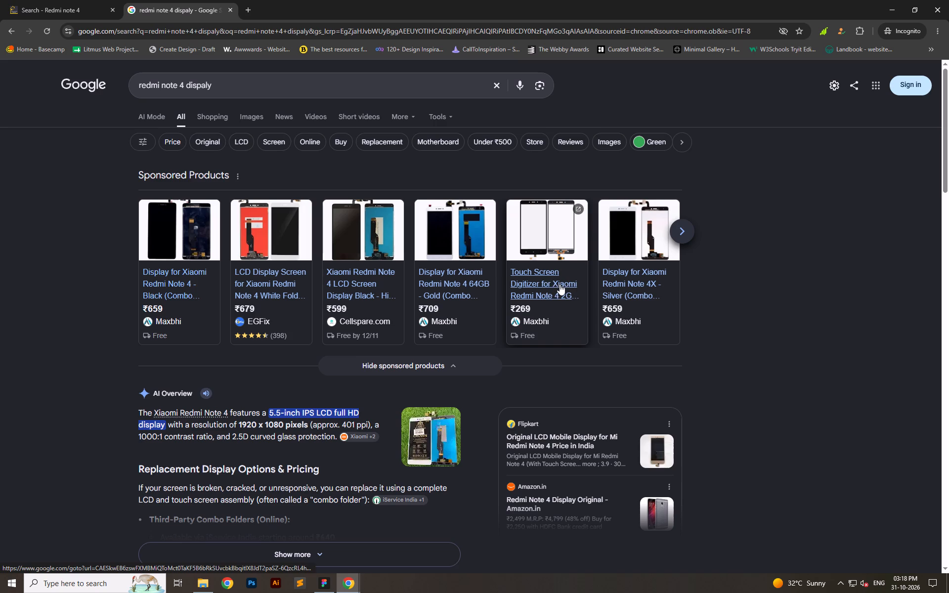
Open Maxbhi's sponsored Touch Screen Digitizer for Xiaomi Redmi Note 4 in a new tab and review its product page.
right_click(541, 281)
left_click(567, 298)
left_click(288, 0)
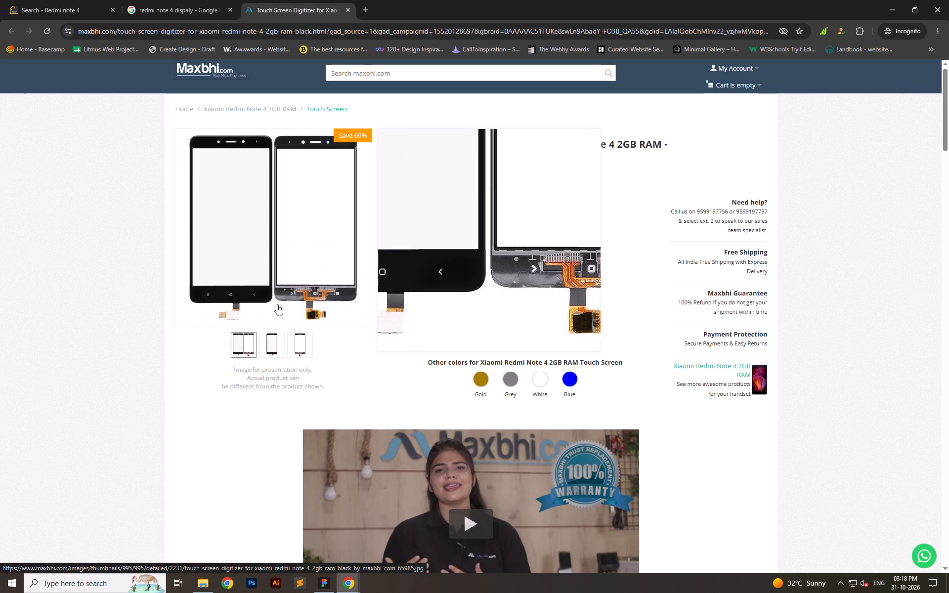
scroll(716, 345, "down", 6)
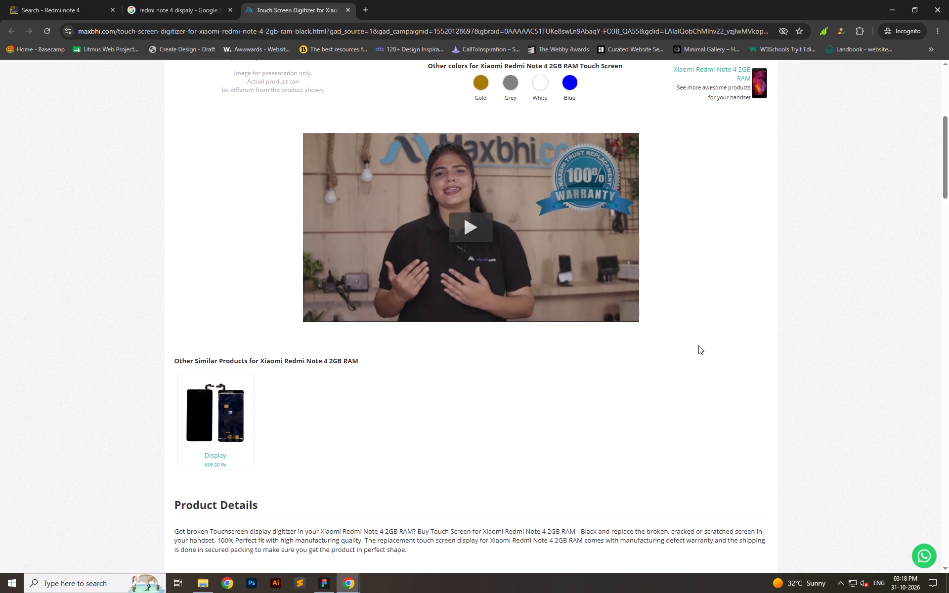
scroll(566, 339, "up", 6)
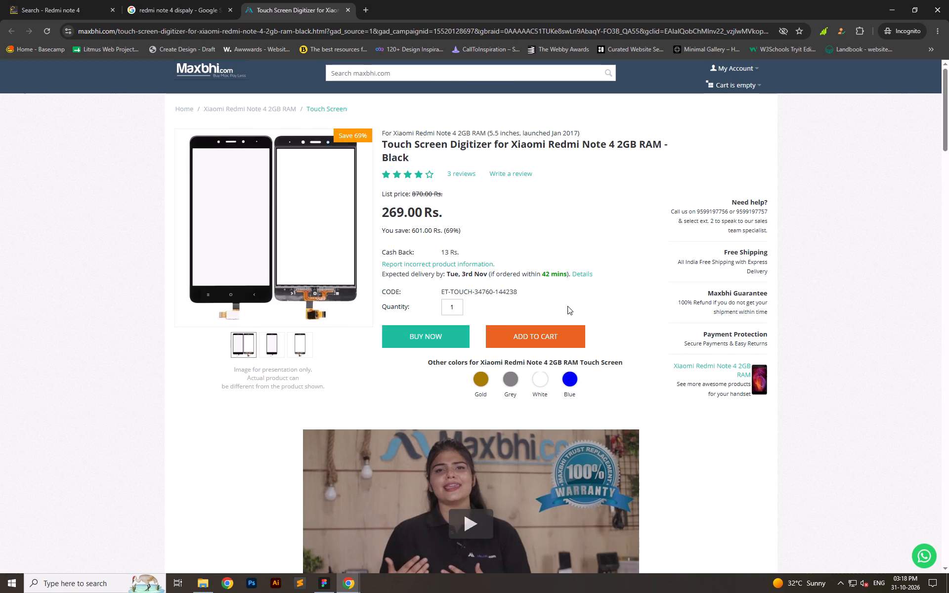
From the Xiaomi Redmi Note 4 2GB RAM spare parts page, open the Battery product in a new tab and view it.
left_click(732, 364)
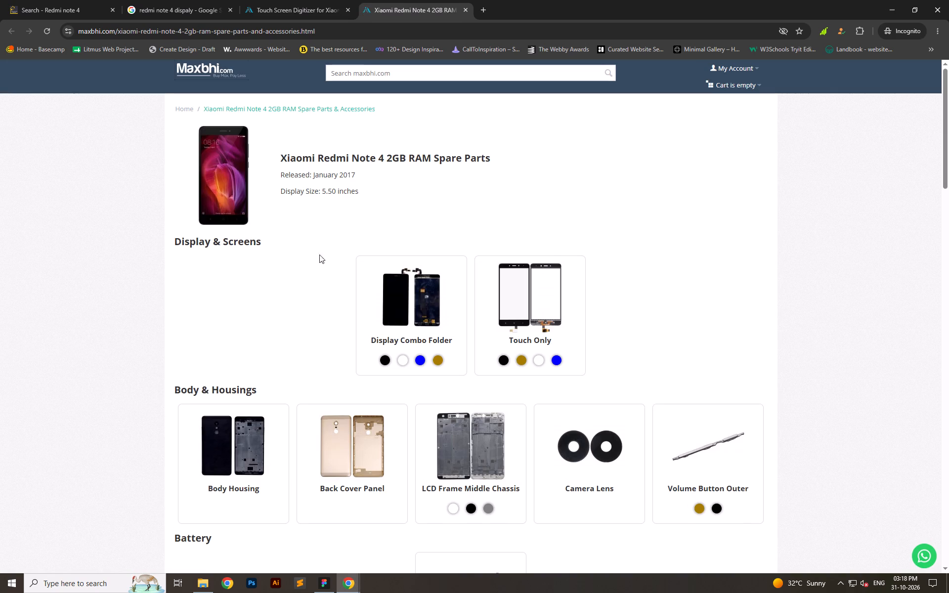
scroll(458, 320, "down", 4)
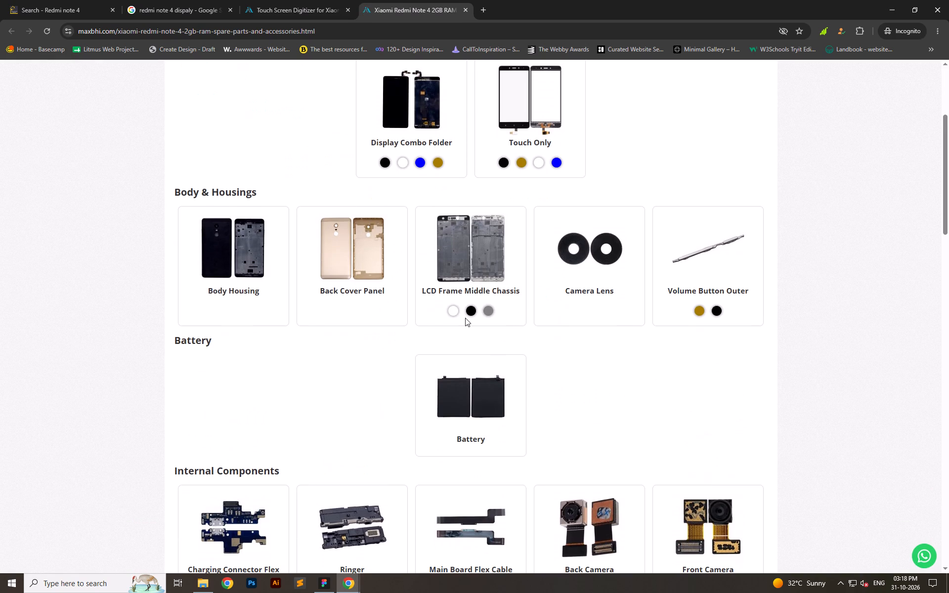
scroll(477, 321, "down", 4)
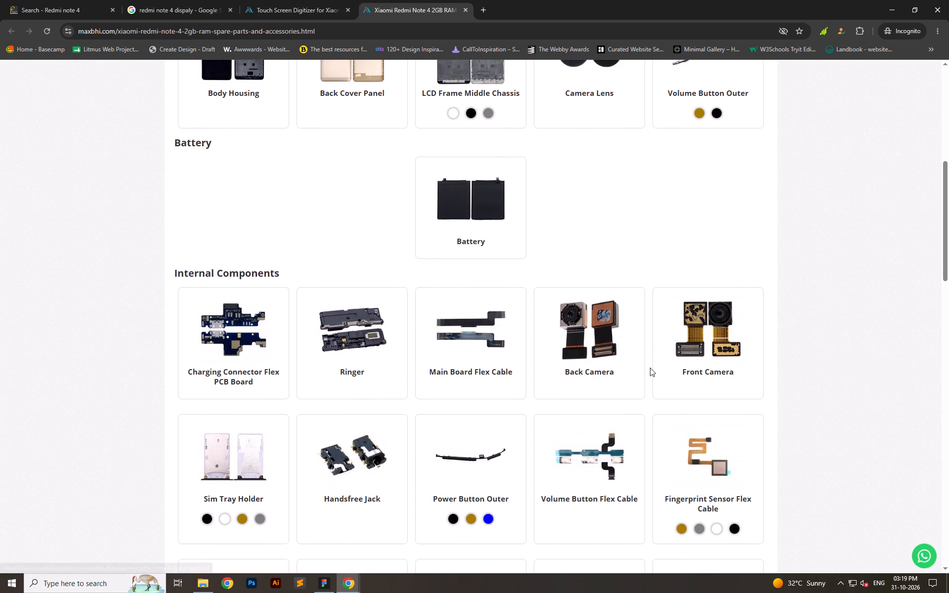
right_click(472, 208)
left_click(483, 219)
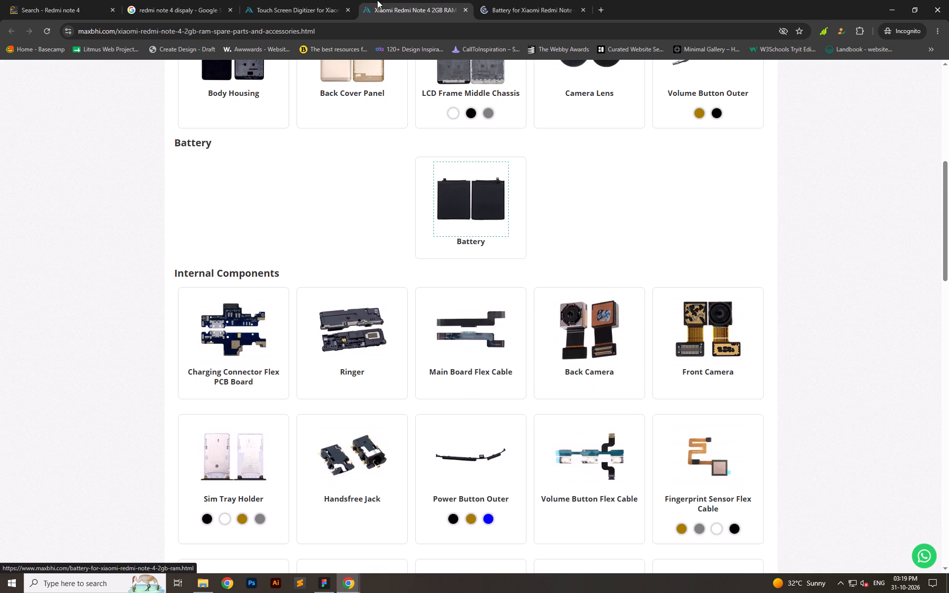
left_click(513, 0)
left_click(455, 0)
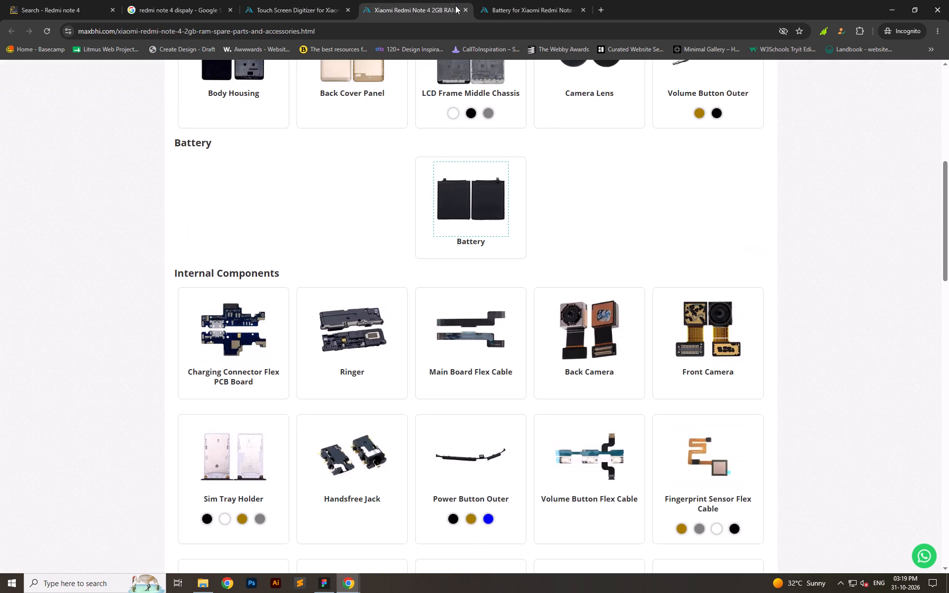
Open the Charging Connector from the spare parts page in a new tab and look at it alongside the Battery page.
scroll(625, 388, "down", 5)
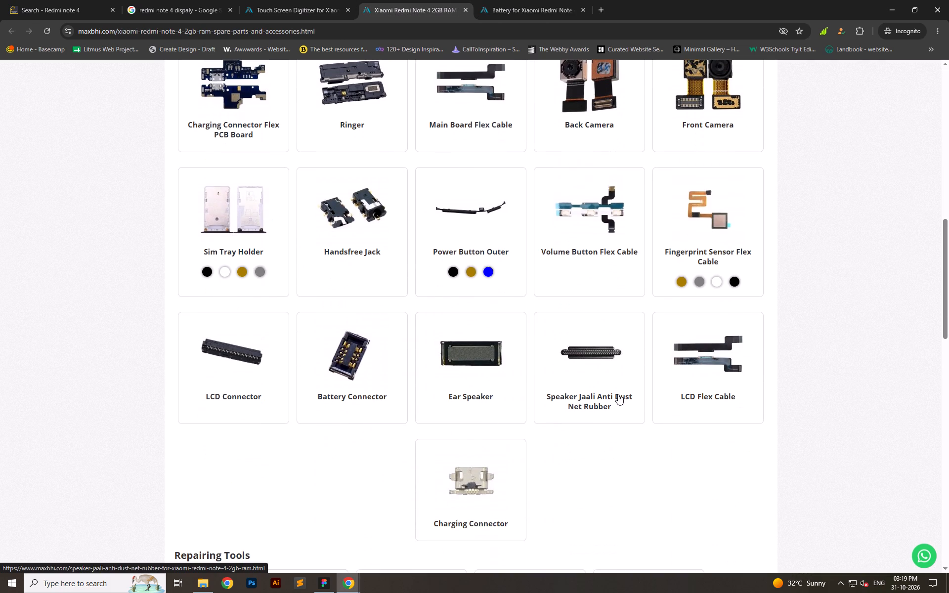
right_click(481, 495)
left_click(539, 286)
left_click(634, 0)
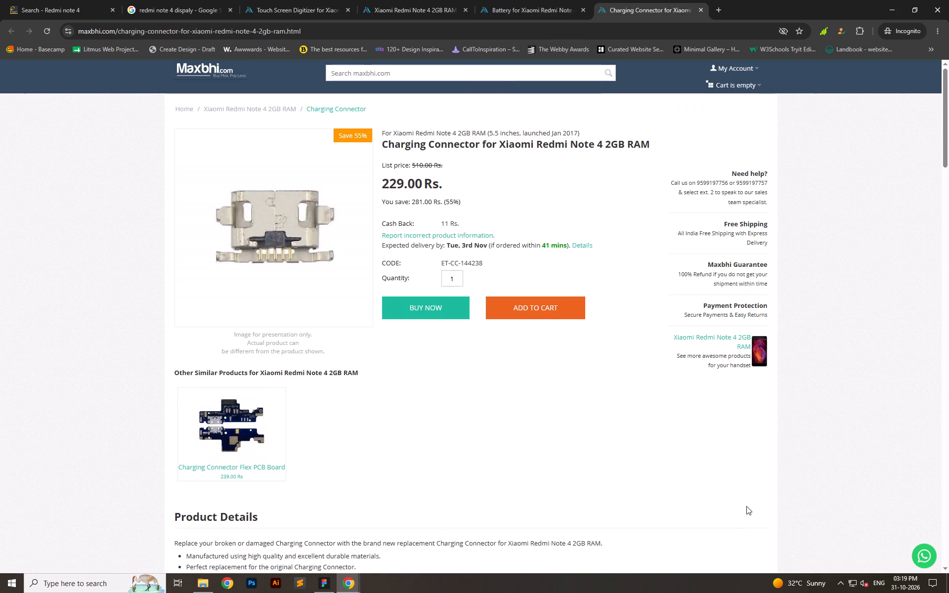
left_click(551, 0)
left_click(433, 0)
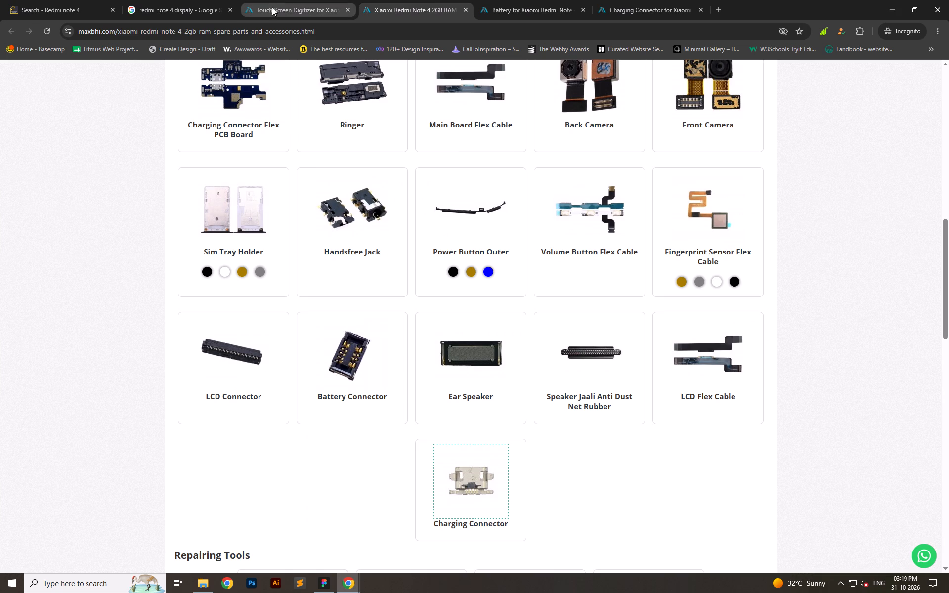
Compare the Black and Gold versions of the Volume Button Outer part under Body & Housings.
scroll(597, 387, "up", 3)
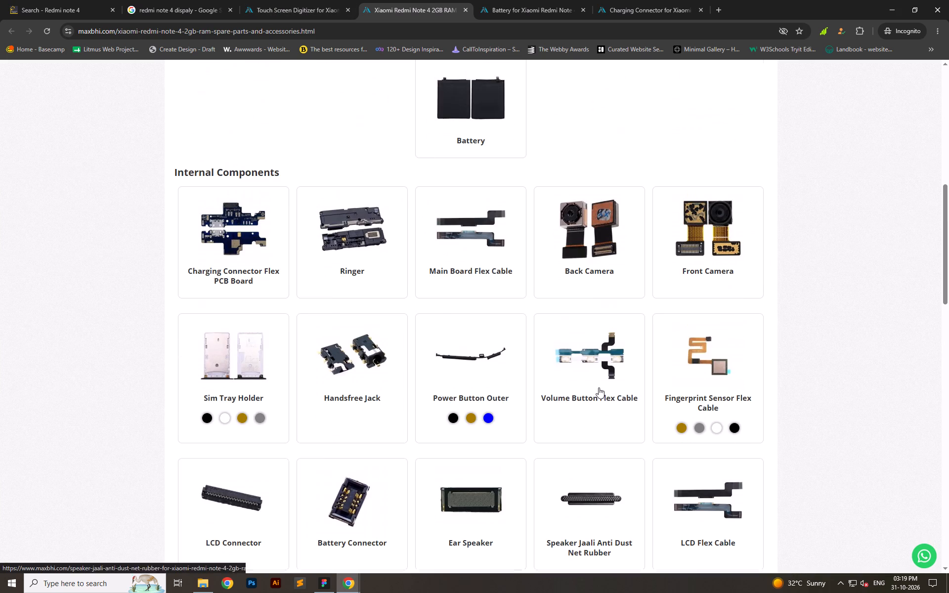
scroll(830, 418, "up", 4)
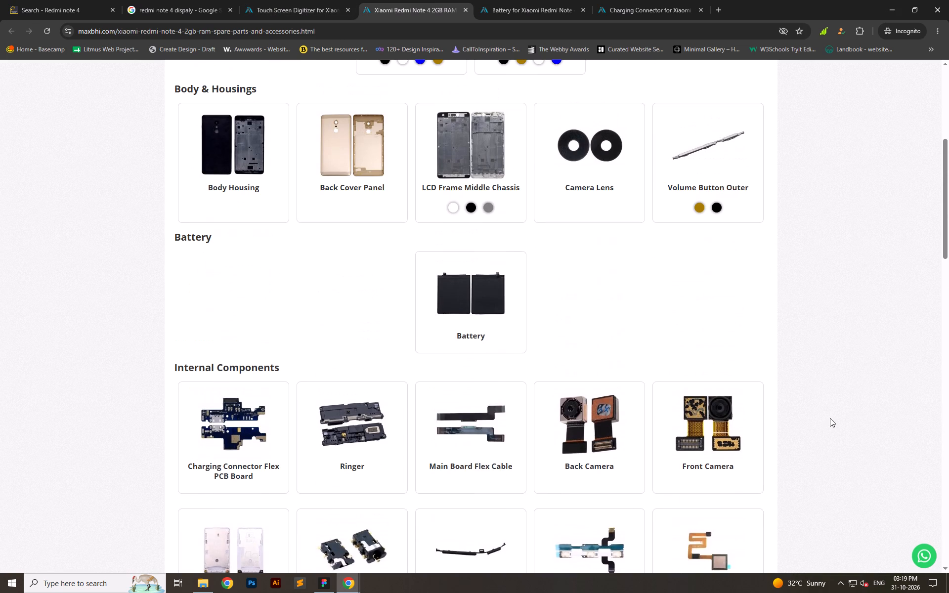
scroll(433, 381, "up", 3)
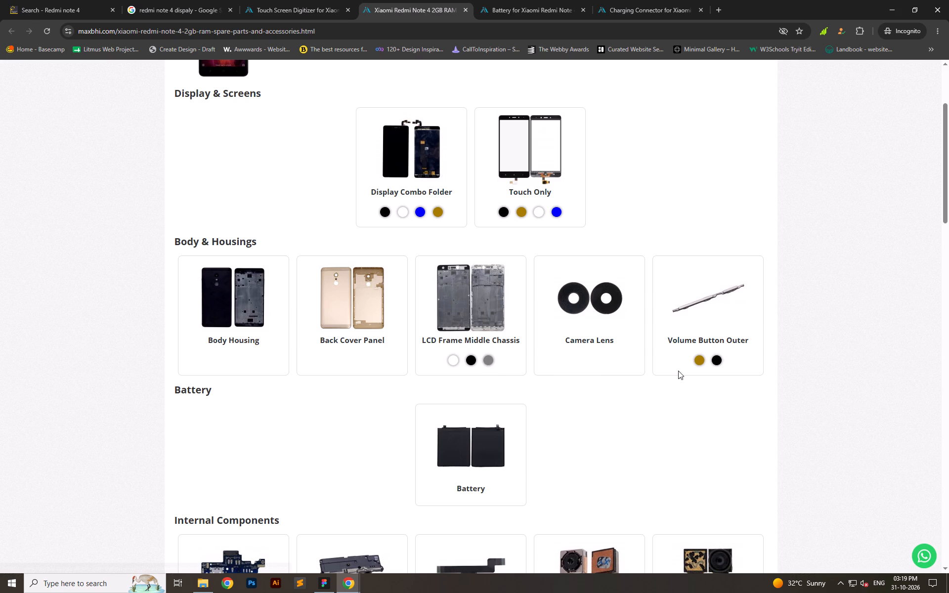
left_click(717, 358)
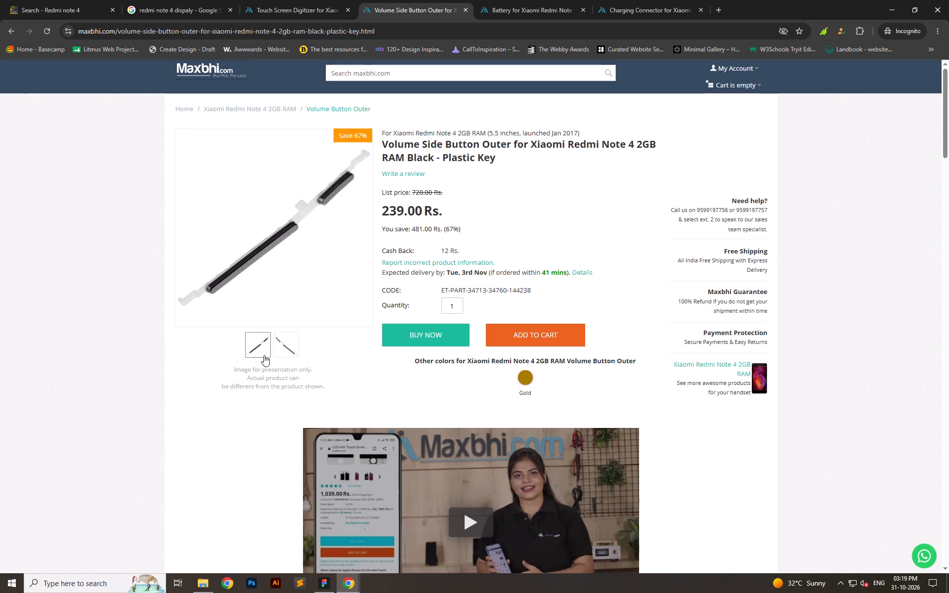
left_click(527, 379)
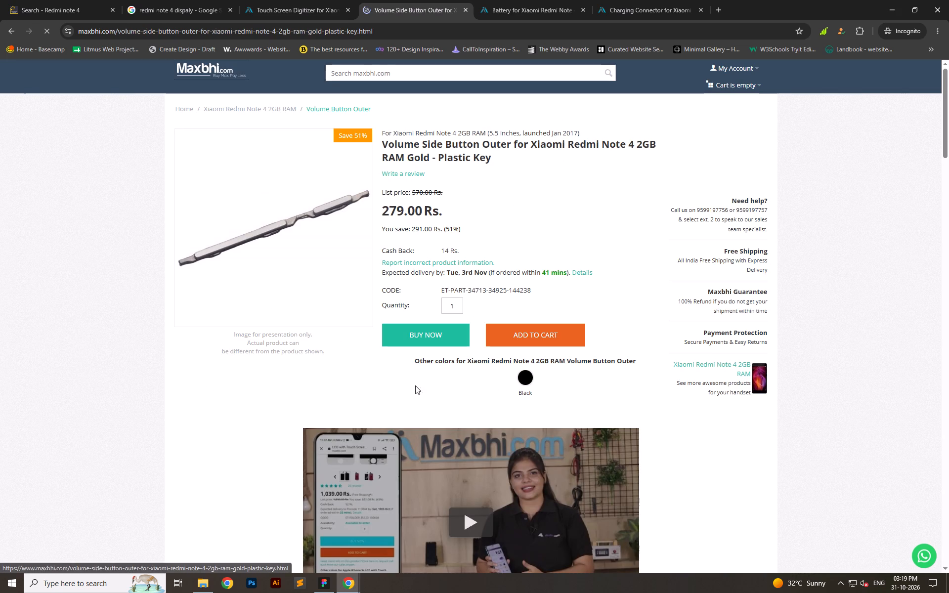
left_click(530, 379)
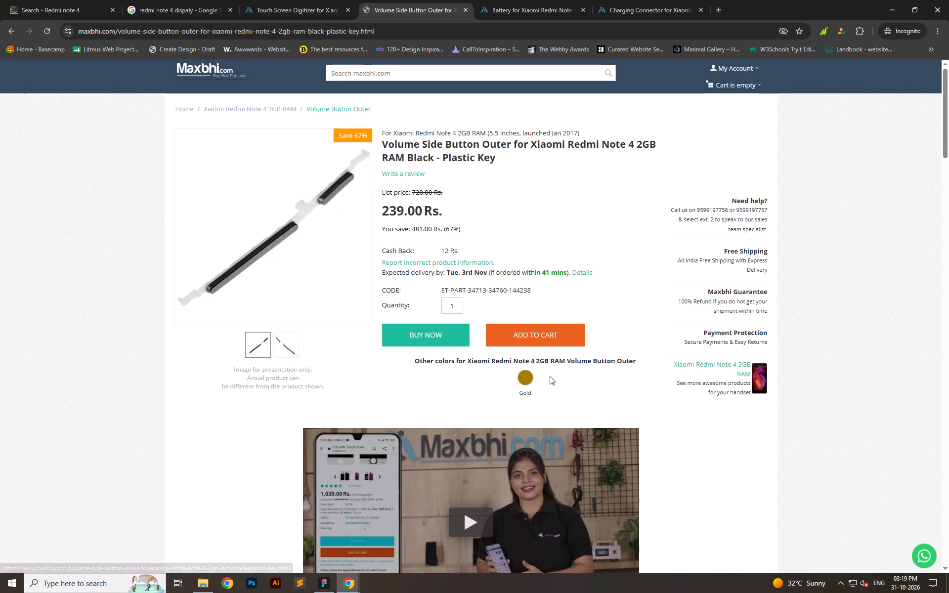
Revisit the display search results, minimize the incognito window and switch to the Footer reference page in the main Chrome window.
left_click(285, 0)
left_click(166, 0)
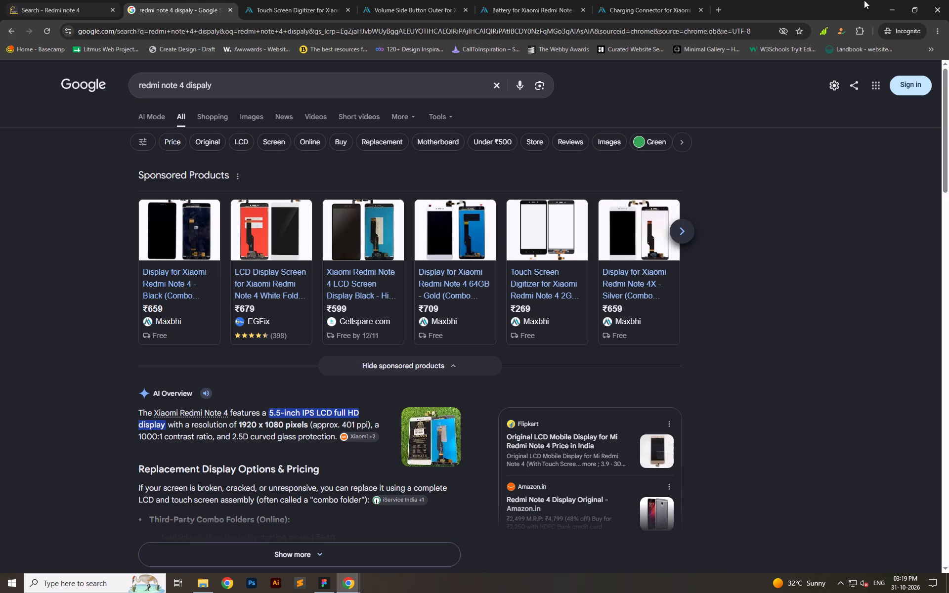
left_click(885, 4)
left_click(441, 0)
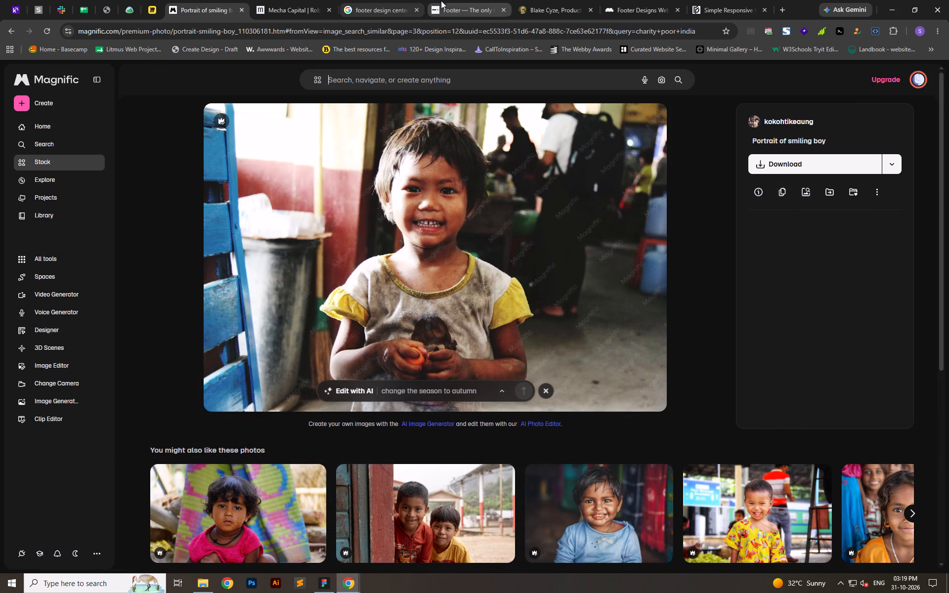